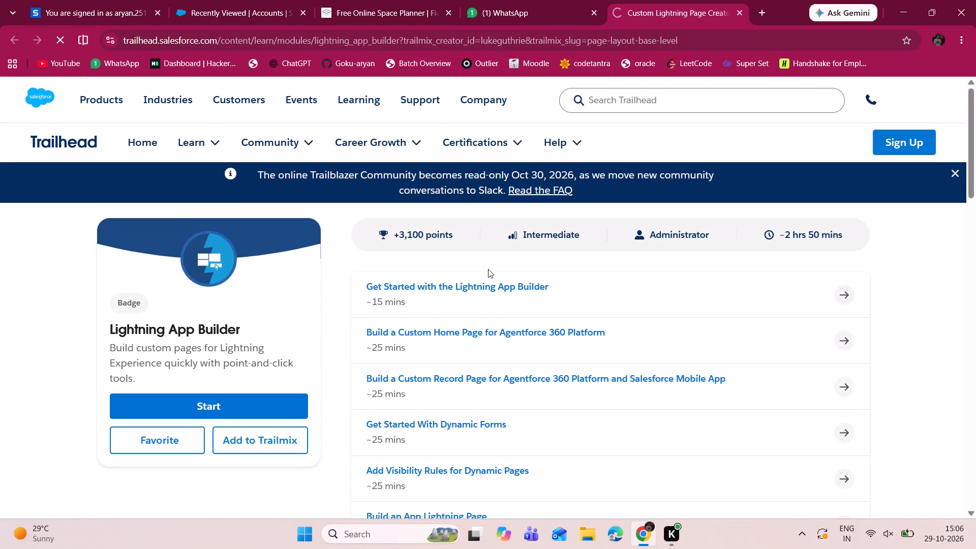
Start the Lightning App Builder module and find the quiz in its first unit, Get Started with the Lightning App Builder.
left_click(231, 411)
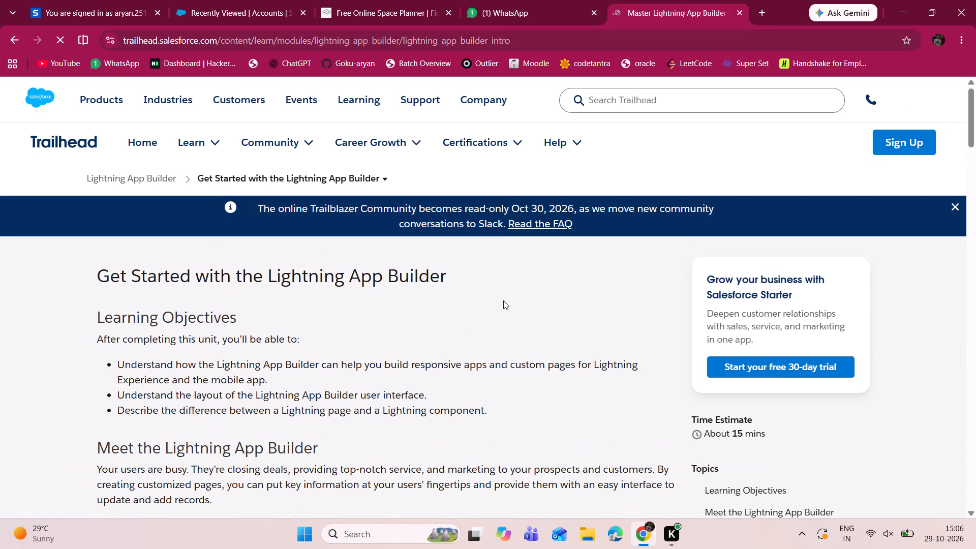
scroll(494, 315, "down", 14)
scroll(494, 315, "down", 8)
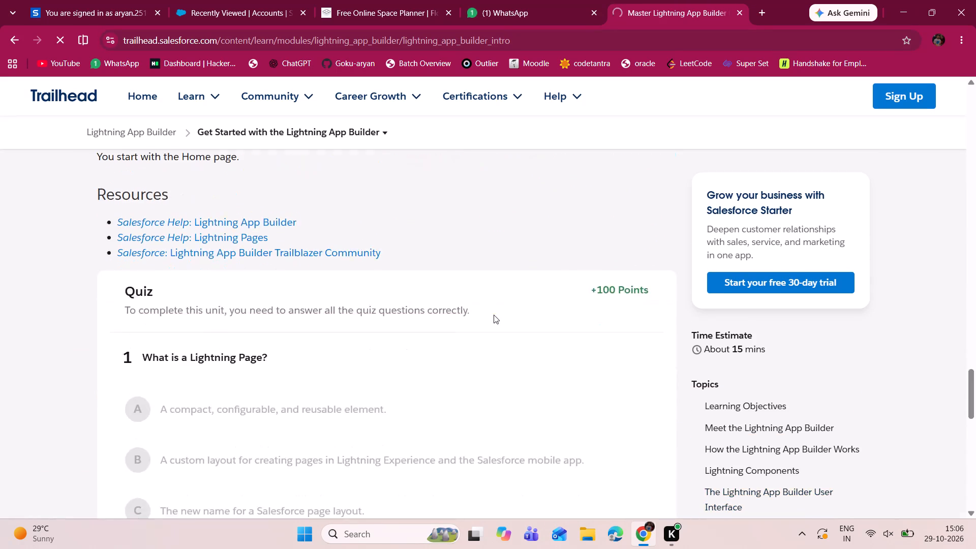
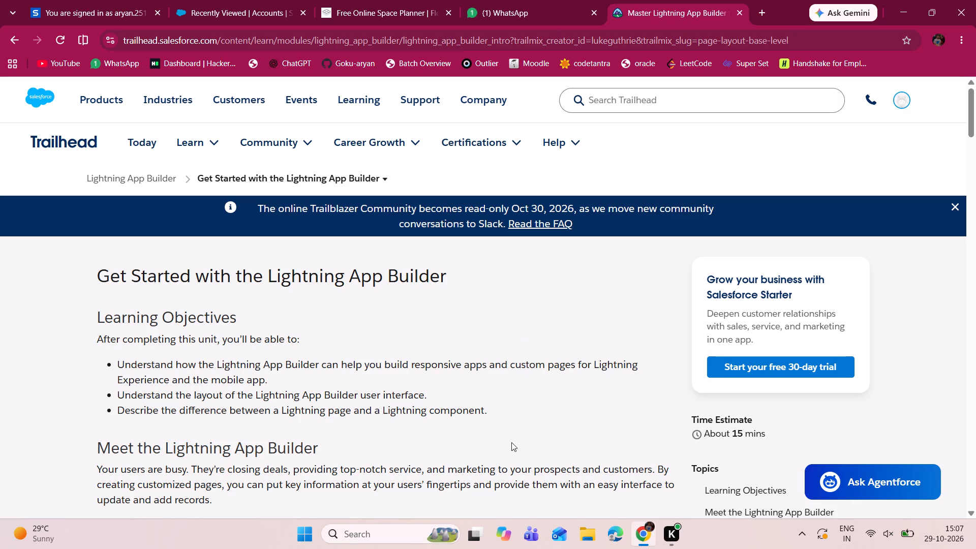
Close the WhatsApp browser tab while keeping the Trailhead unit open.
scroll(580, 337, "down", 5)
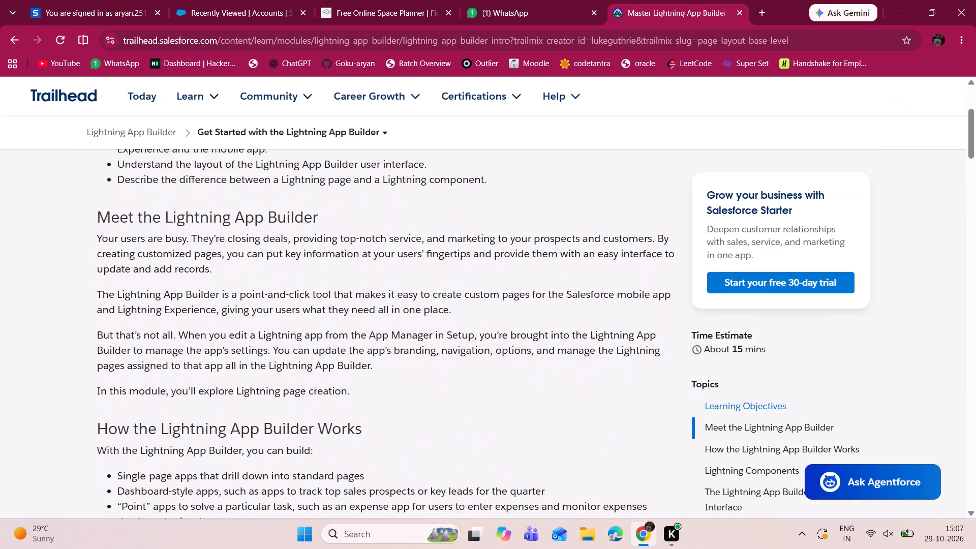
scroll(580, 337, "down", 6)
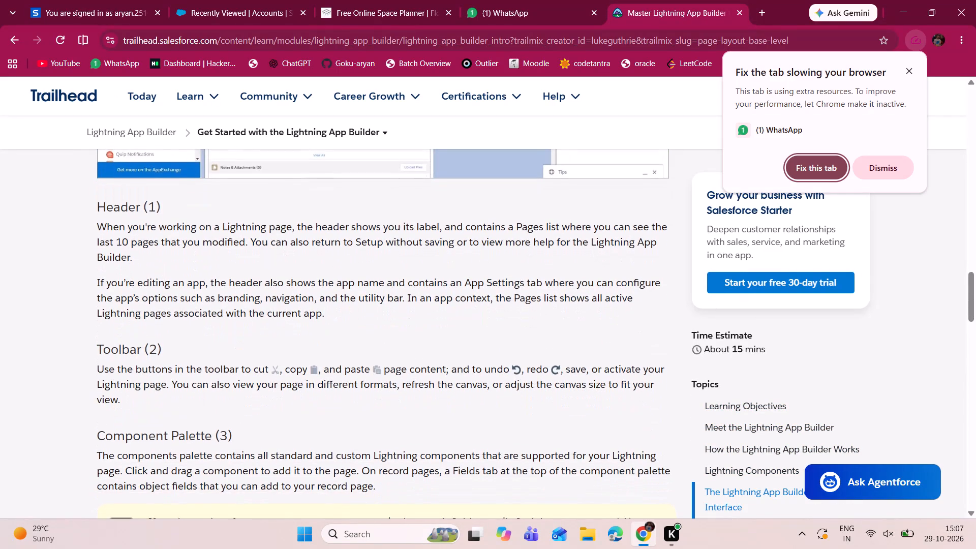
scroll(580, 337, "down", 7)
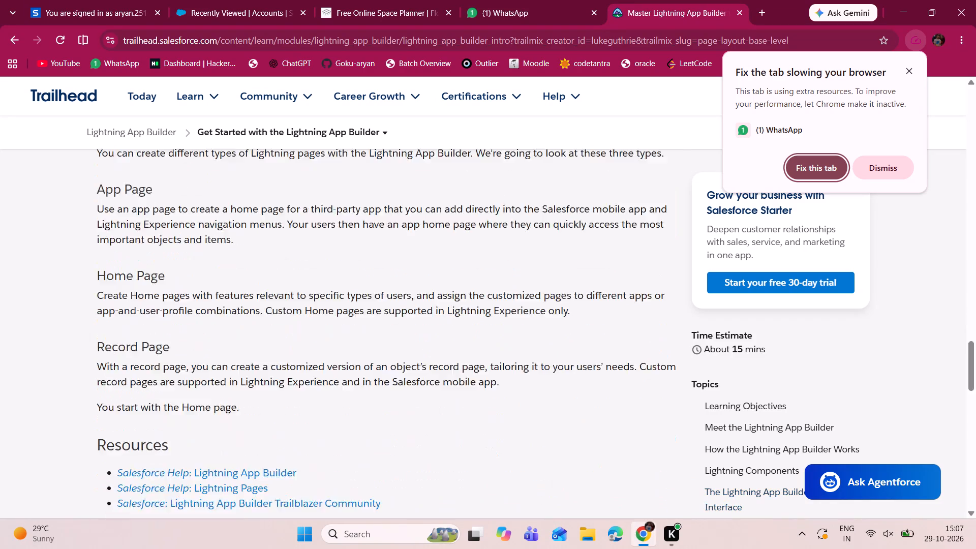
left_click(593, 15)
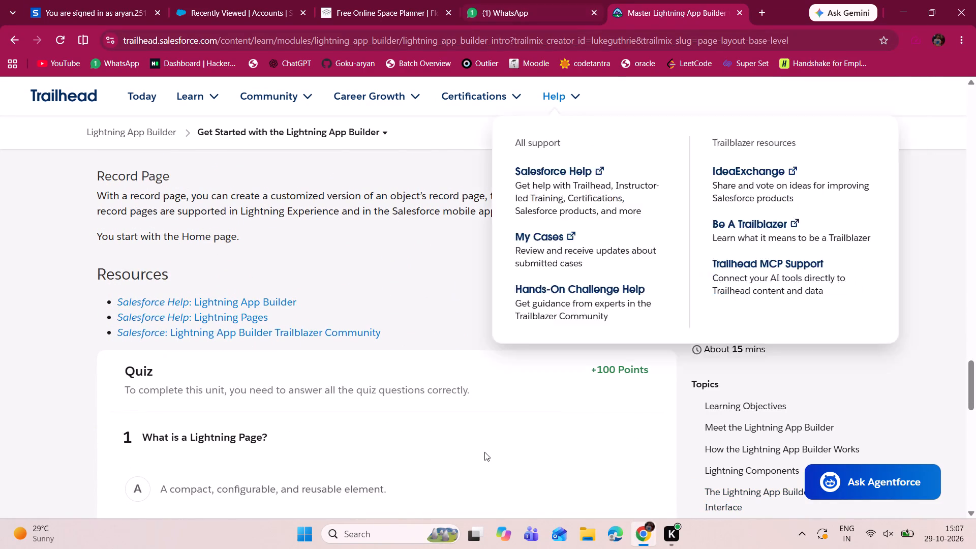
Read the unit's quiz questions on what a Lightning Page is and what the Lightning App Builder can build.
scroll(413, 413, "down", 5)
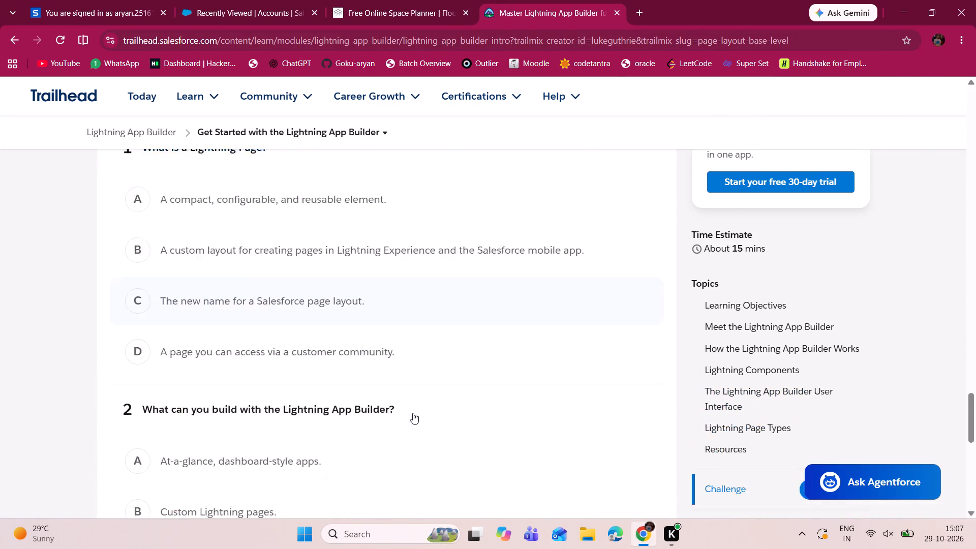
scroll(413, 413, "down", 2)
scroll(413, 413, "up", 1)
scroll(413, 413, "down", 2)
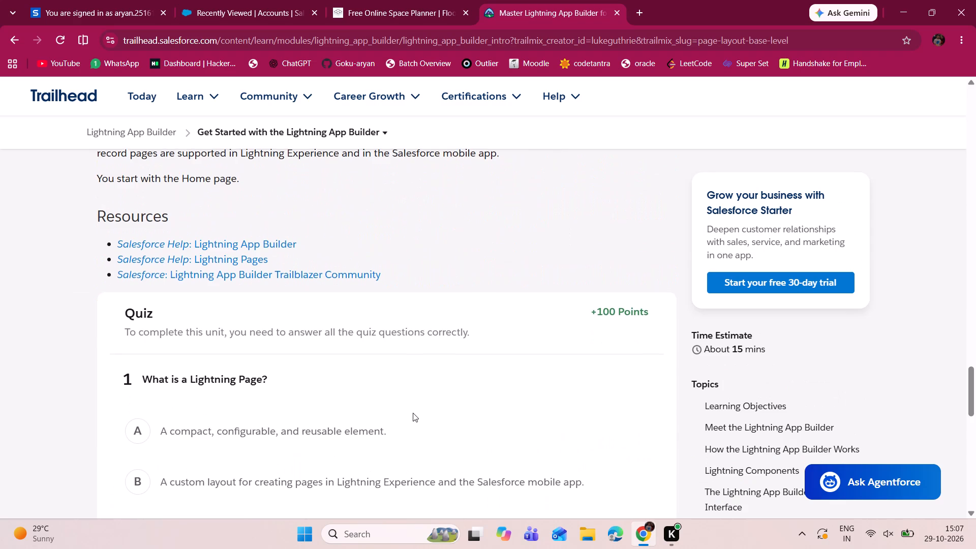
scroll(413, 413, "down", 2)
scroll(445, 264, "up", 6)
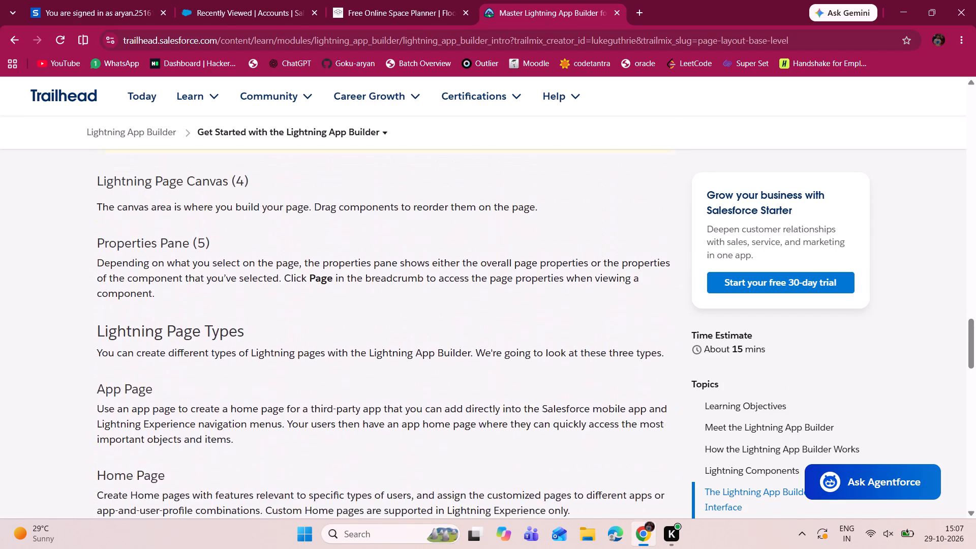
scroll(445, 264, "down", 5)
scroll(445, 264, "up", 6)
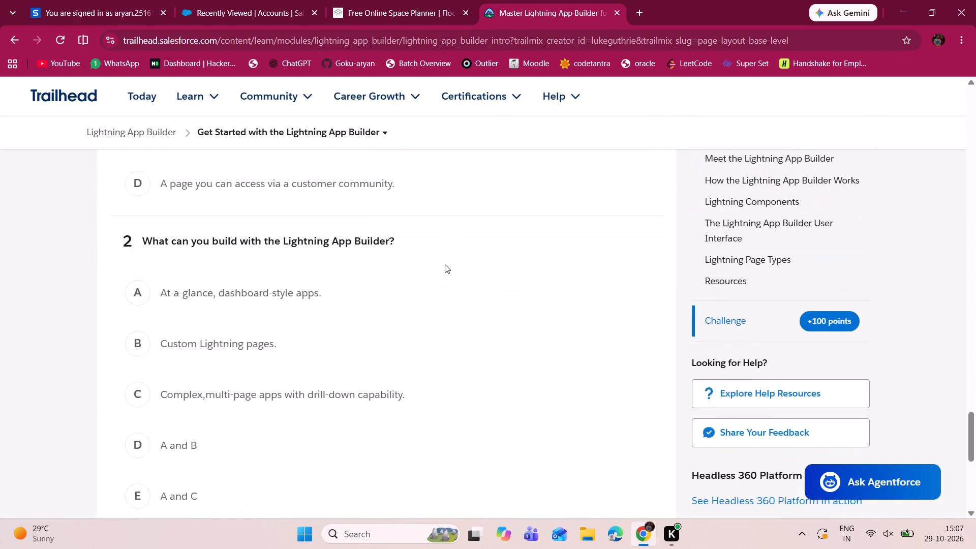
Skim the Get Started with the Lightning App Builder unit from its beginning through to the quiz.
scroll(445, 264, "up", 10)
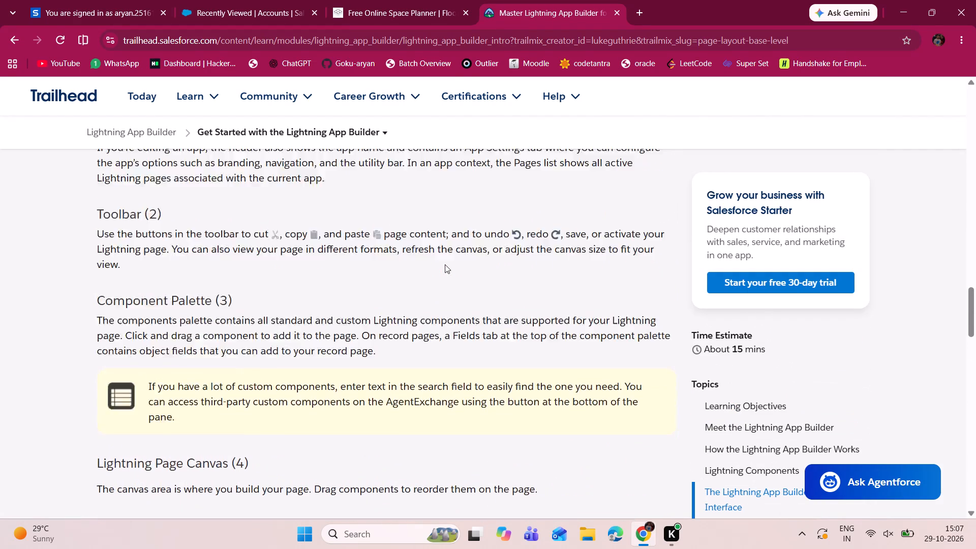
scroll(445, 264, "up", 13)
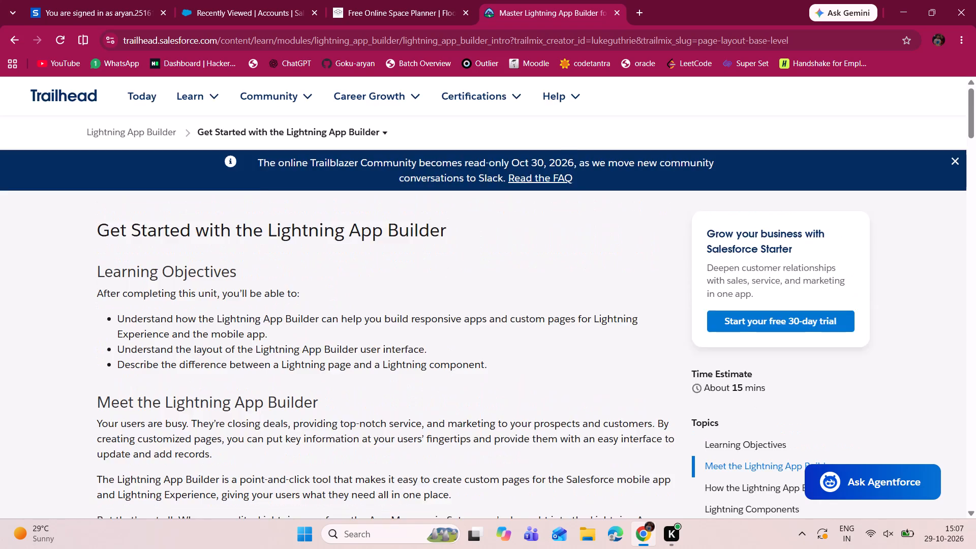
scroll(471, 342, "down", 6)
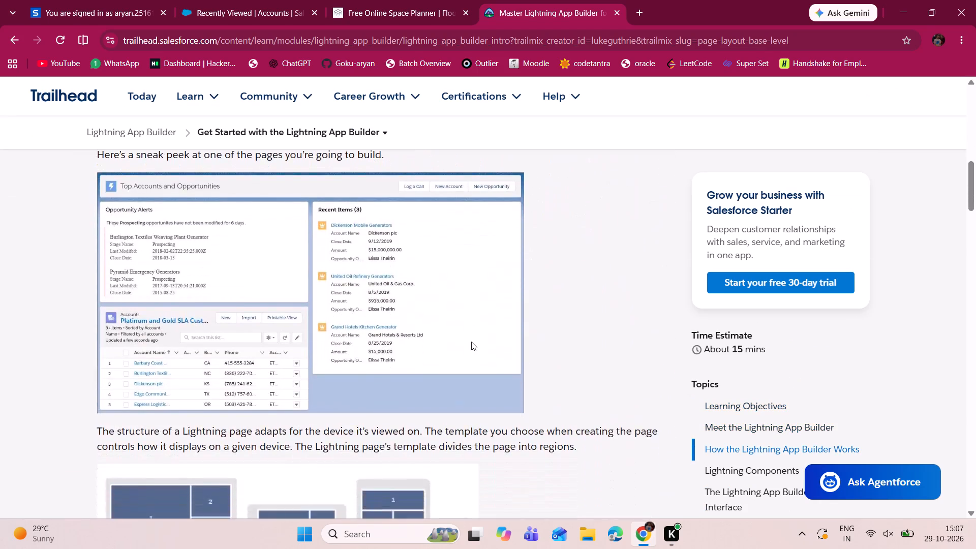
scroll(471, 342, "down", 9)
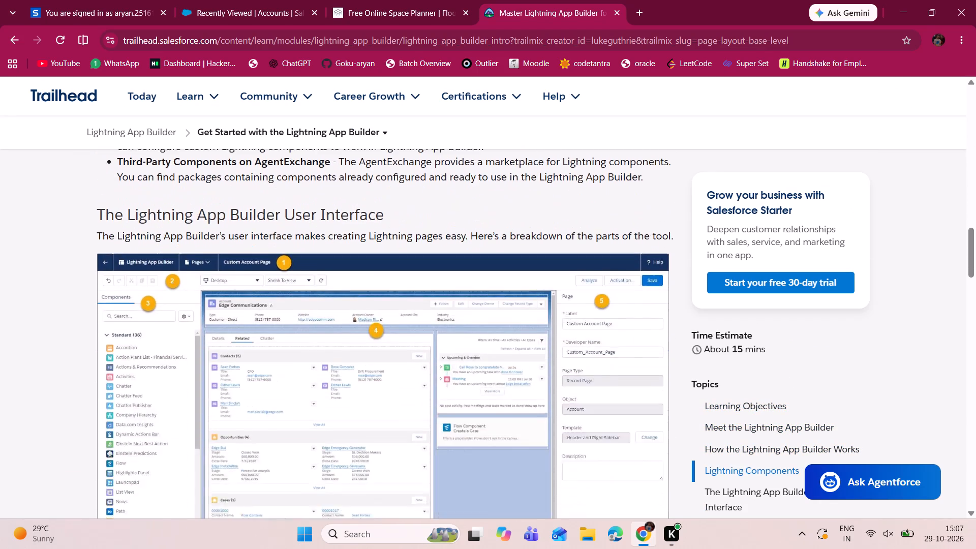
scroll(471, 342, "down", 10)
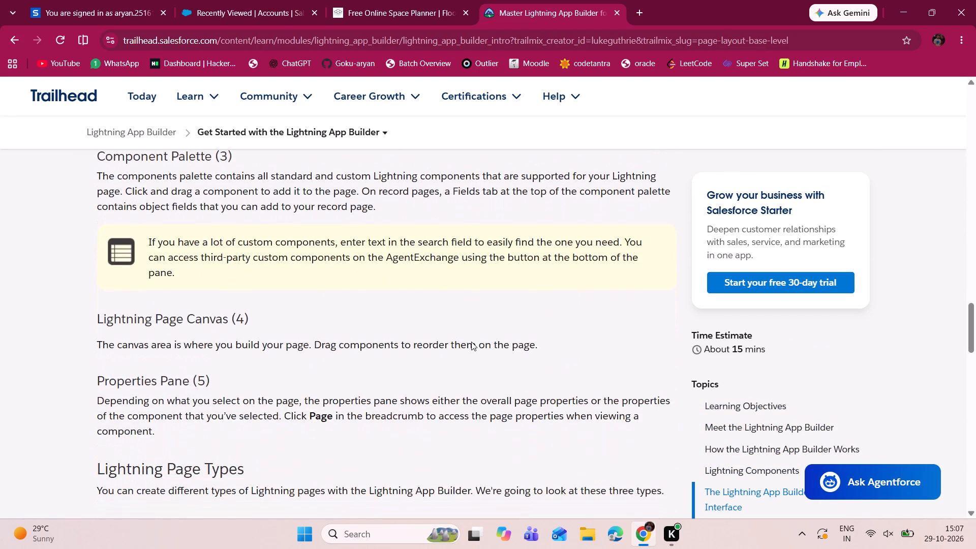
scroll(471, 342, "down", 9)
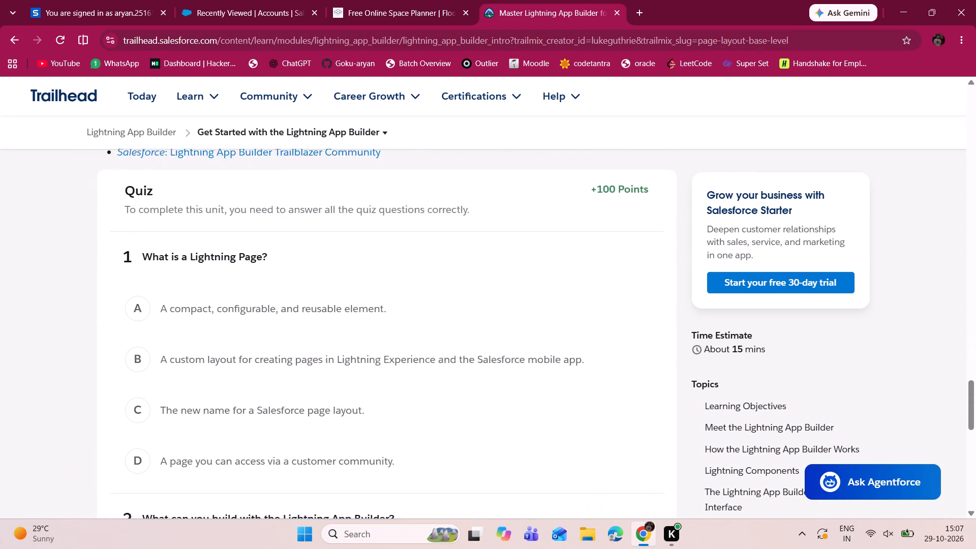
Review the unit's Lightning Components and Lightning App Builder User Interface sections, then return to the quiz.
scroll(471, 342, "up", 8)
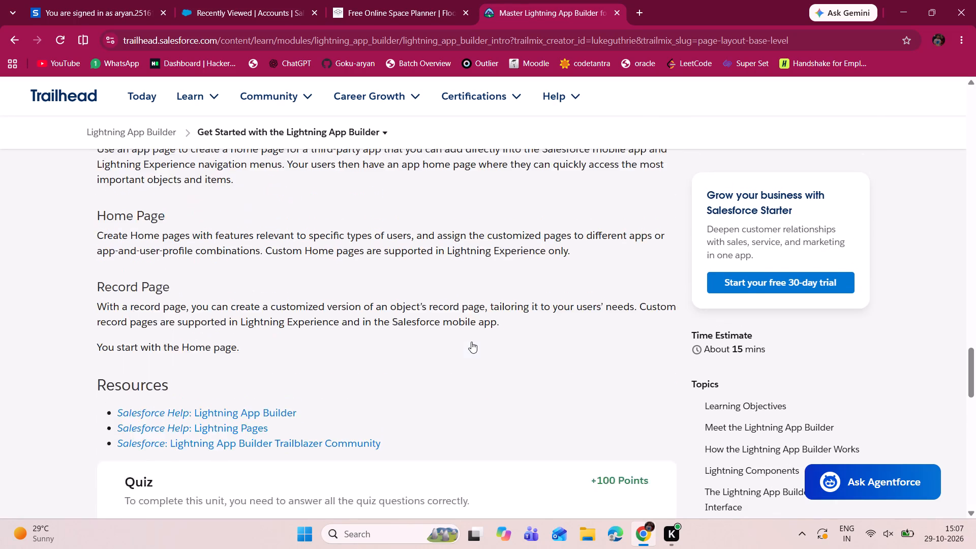
scroll(471, 342, "up", 4)
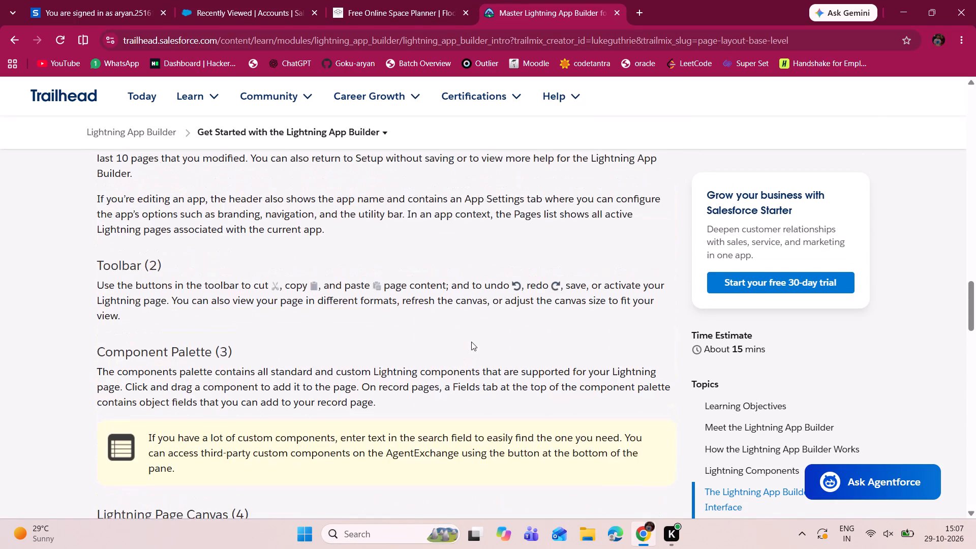
scroll(471, 342, "up", 9)
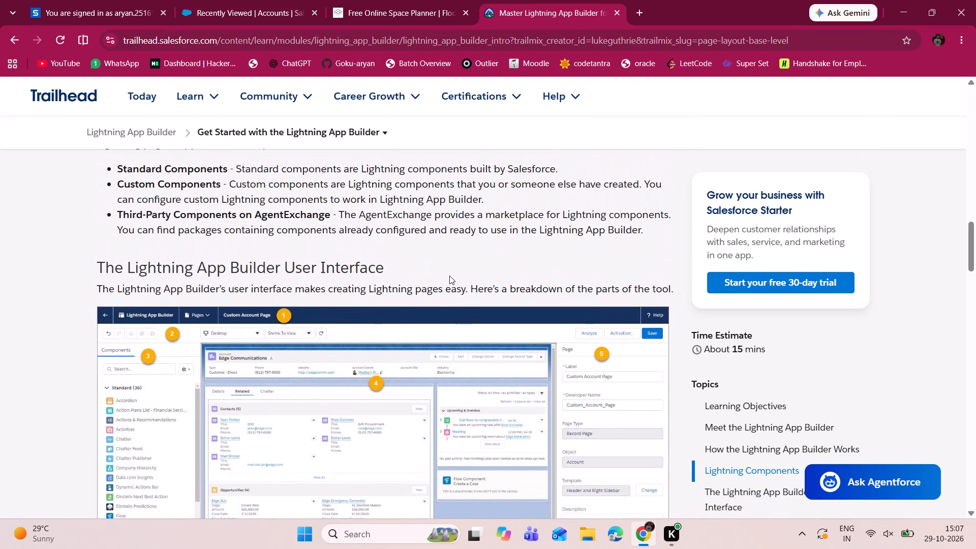
scroll(449, 276, "up", 4)
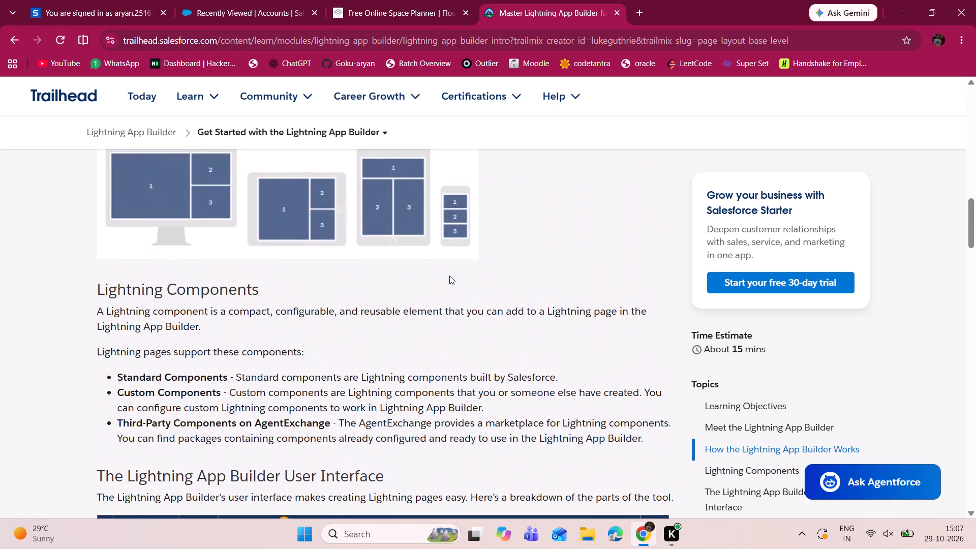
scroll(449, 276, "down", 3)
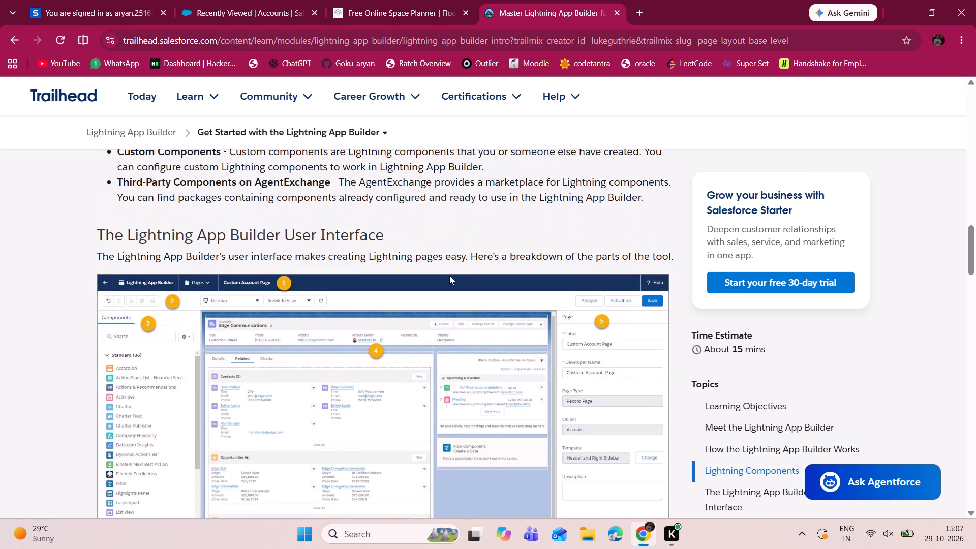
scroll(449, 276, "down", 4)
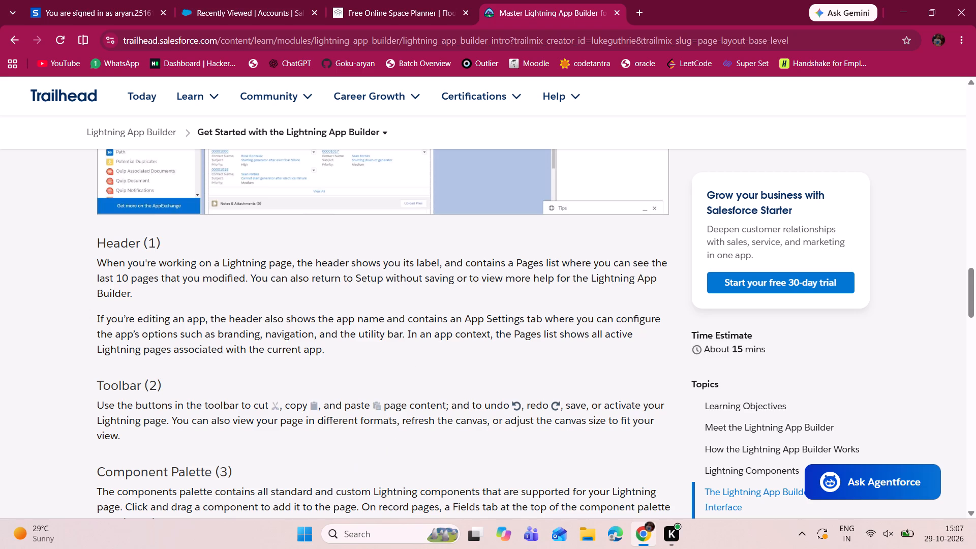
scroll(394, 441, "down", 8)
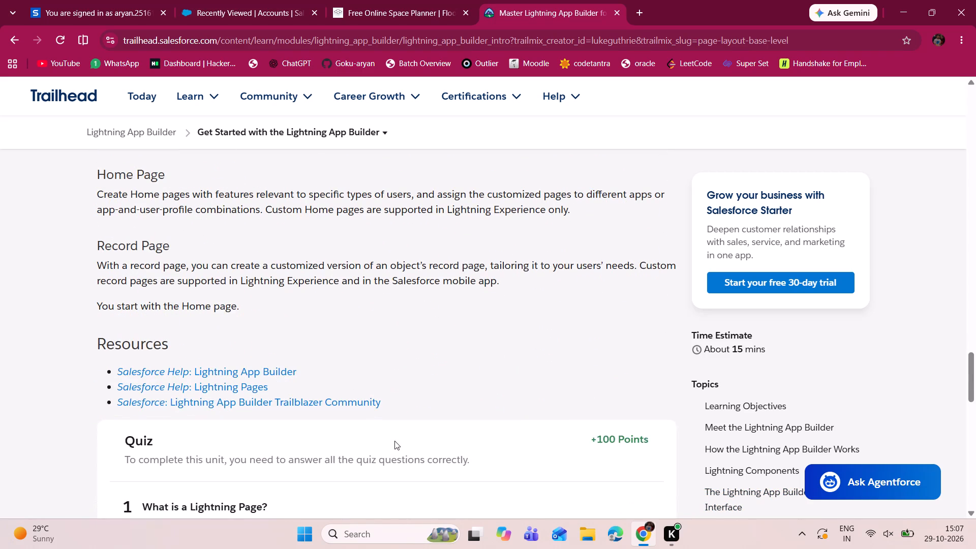
scroll(394, 441, "down", 1)
Review the Lightning Page Types section and the descriptions of the builder's properties pane, canvas, component palette, toolbar and header.
scroll(394, 441, "up", 2)
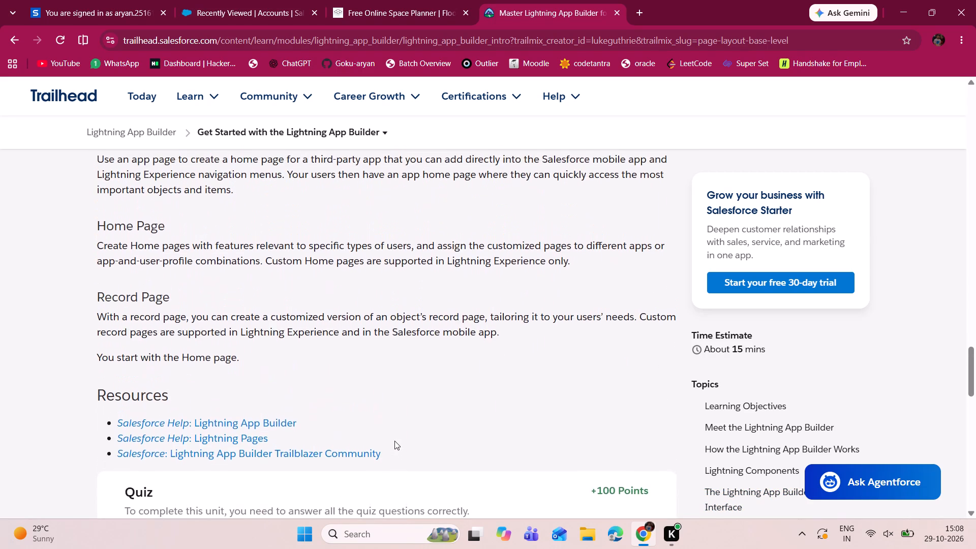
scroll(394, 441, "up", 1)
scroll(380, 349, "up", 2)
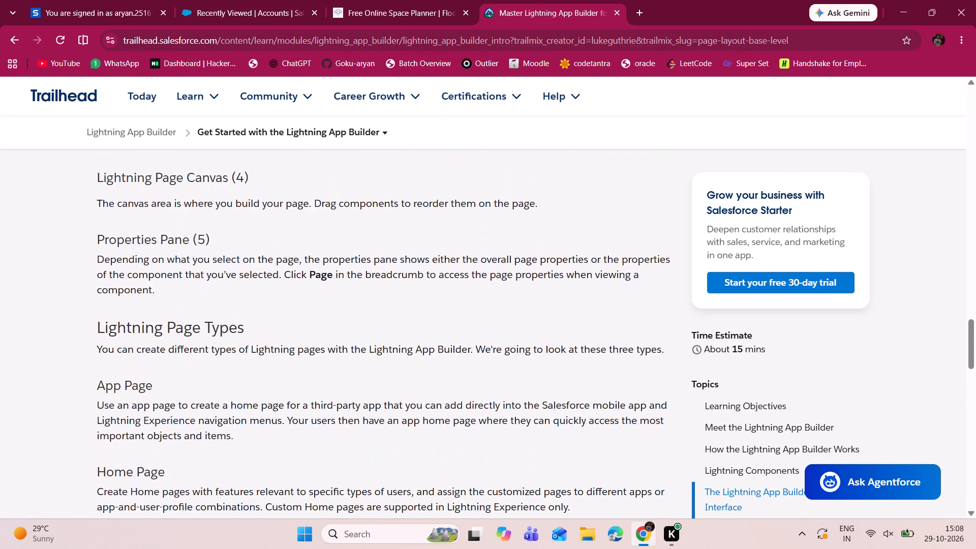
scroll(380, 349, "up", 3)
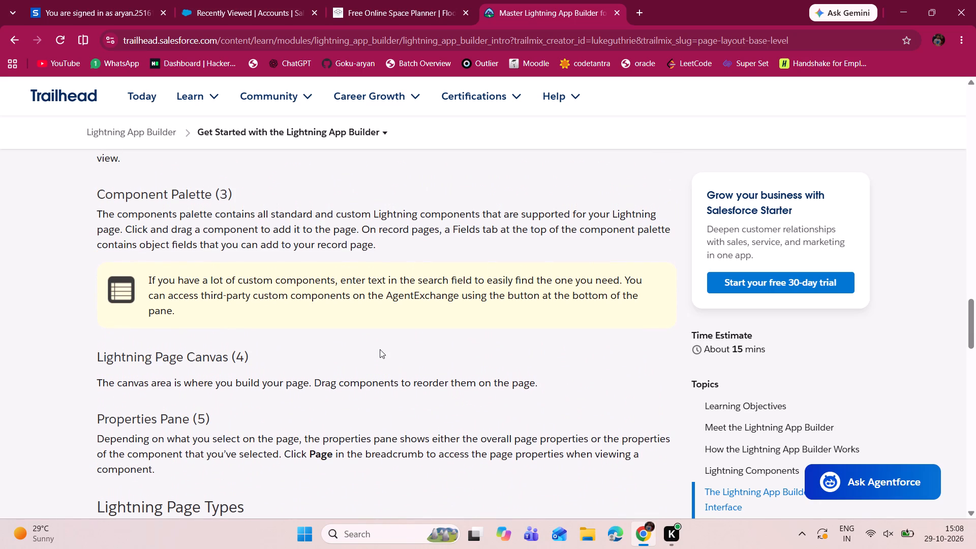
scroll(380, 349, "up", 1)
scroll(380, 349, "down", 1)
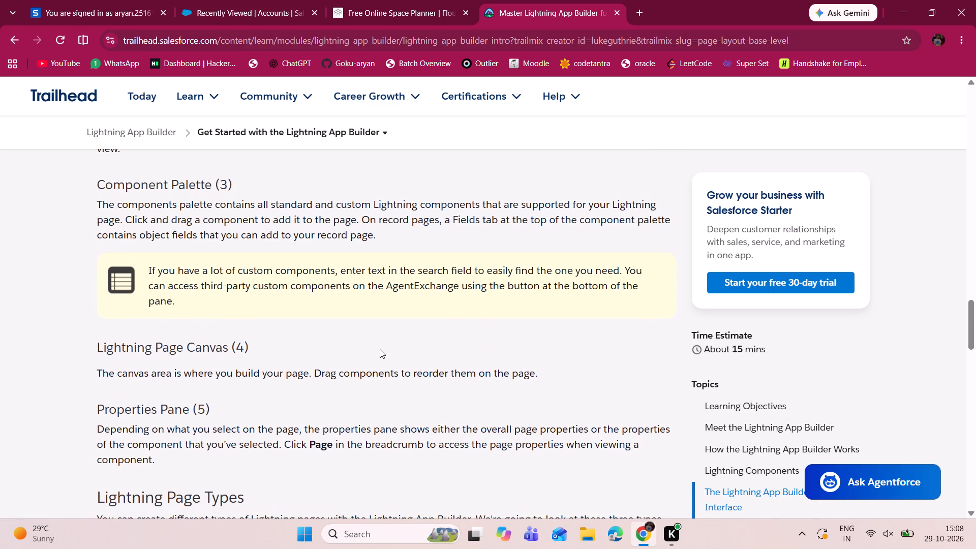
scroll(380, 349, "up", 1)
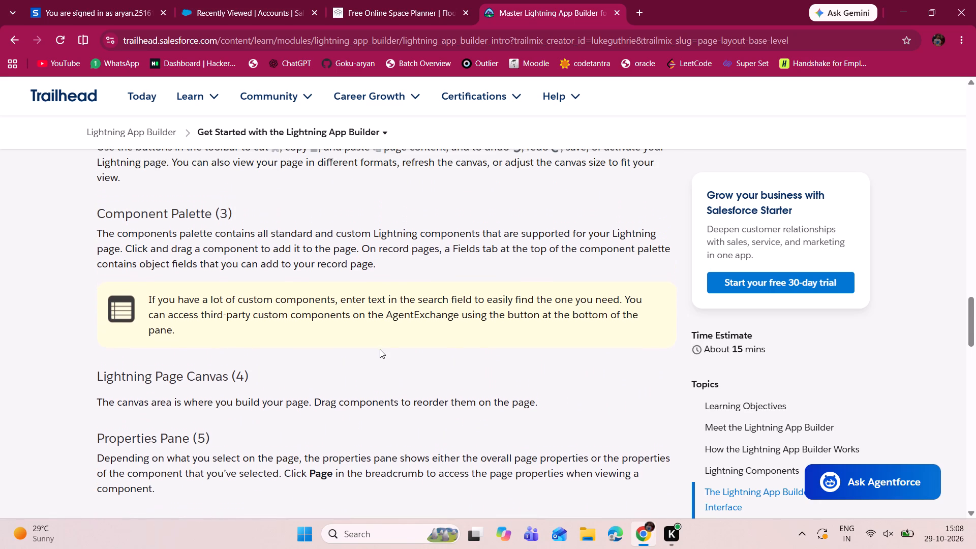
scroll(380, 349, "up", 3)
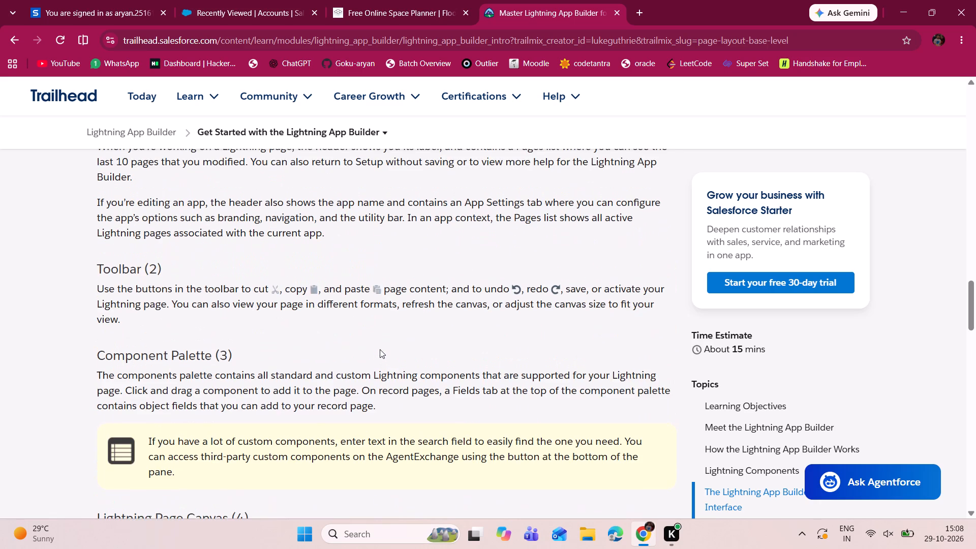
scroll(380, 349, "up", 7)
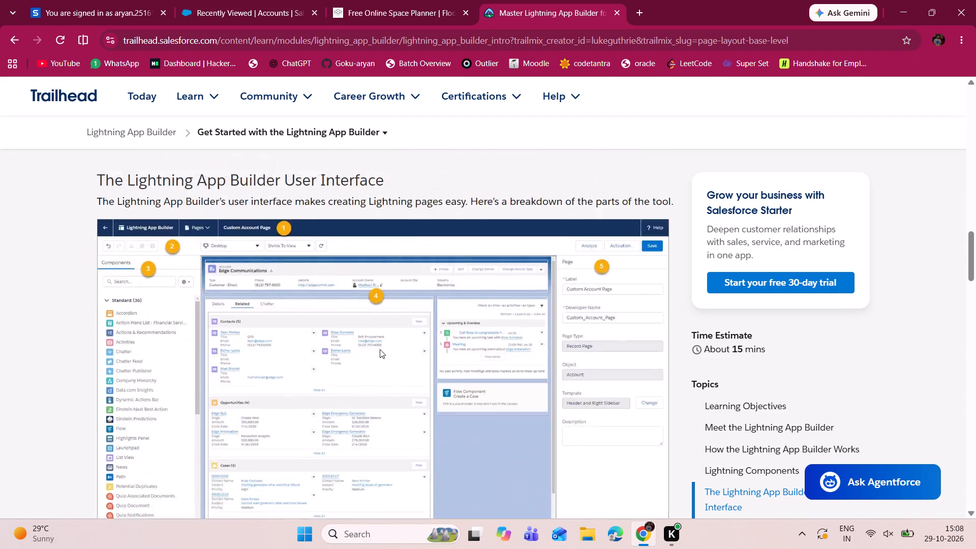
Review the Lightning Components, How the Lightning App Builder Works, Meet the Lightning App Builder and Learning Objectives sections.
scroll(380, 349, "up", 4)
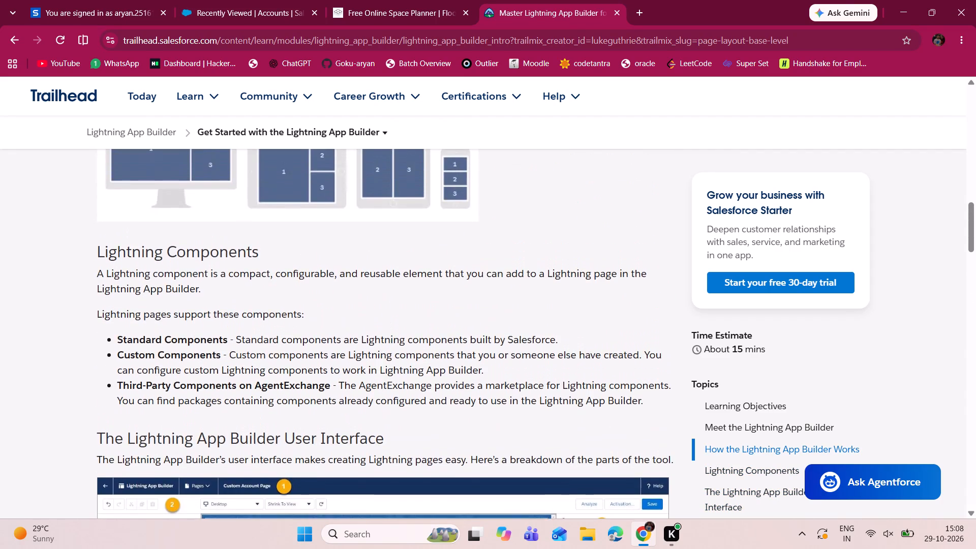
scroll(380, 349, "up", 4)
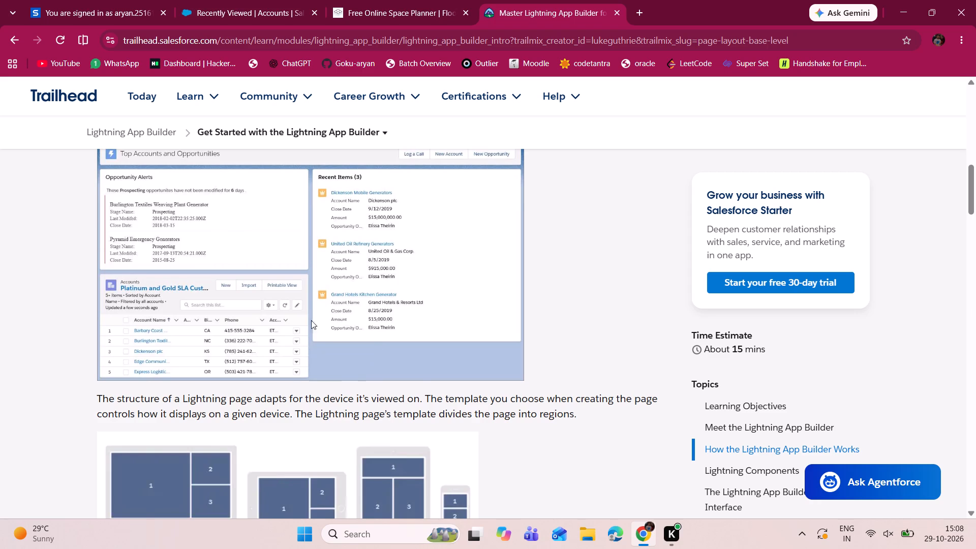
scroll(434, 327, "up", 5)
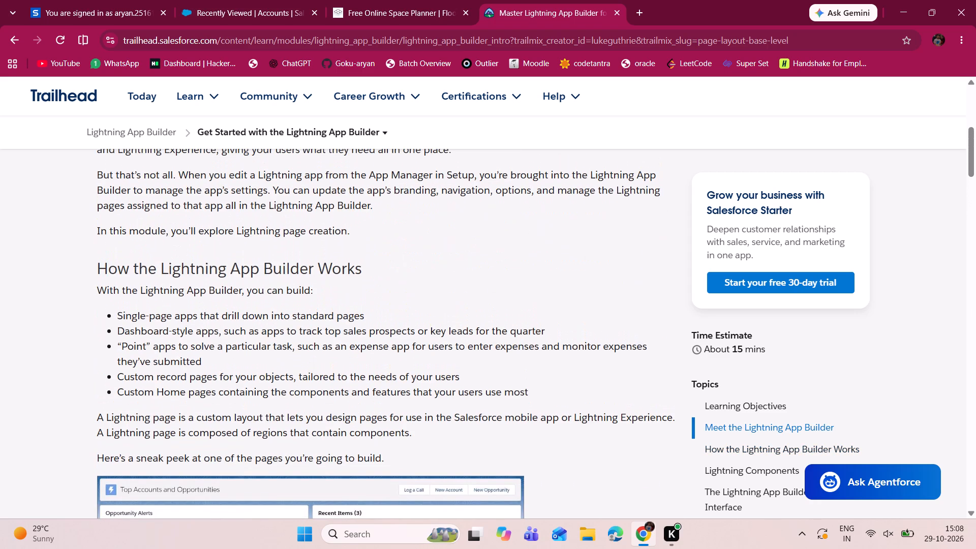
scroll(434, 327, "up", 2)
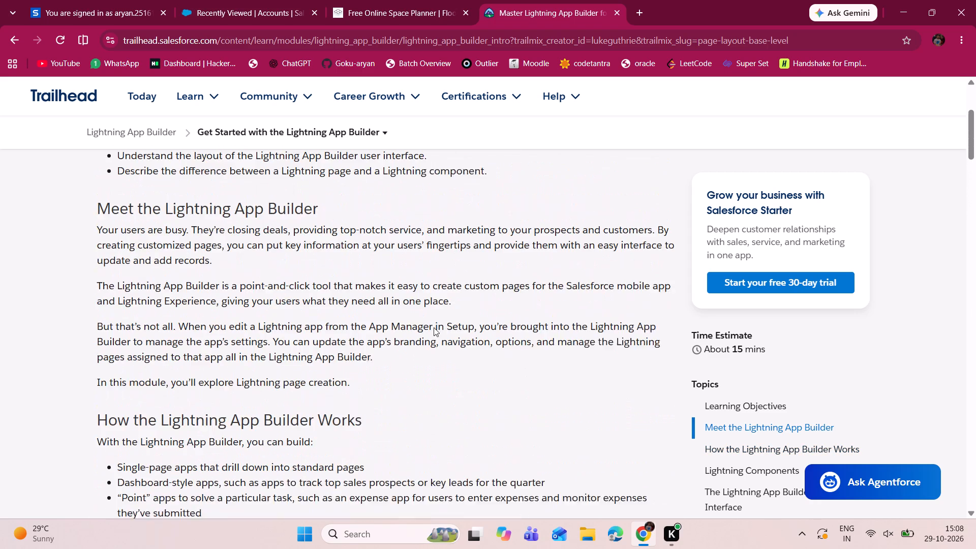
scroll(434, 327, "up", 5)
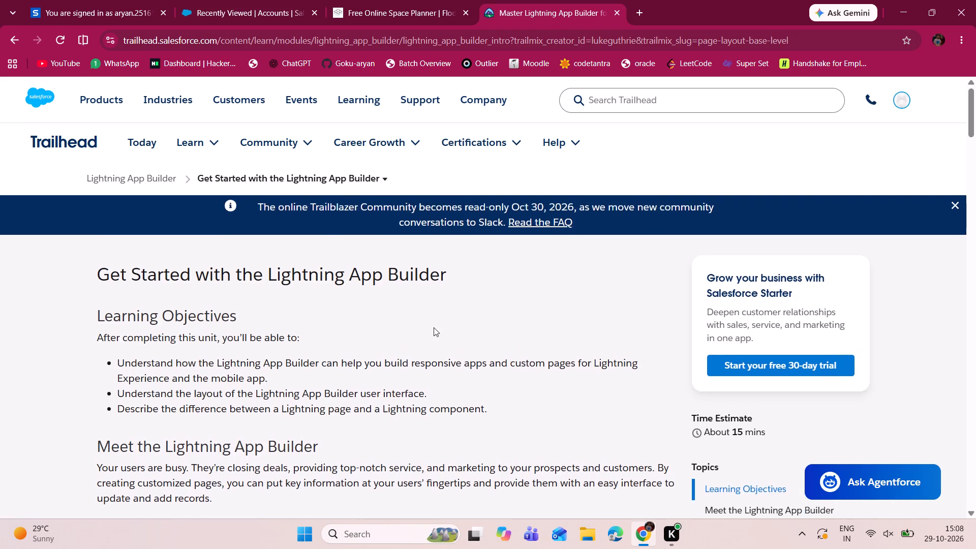
scroll(434, 327, "up", 1)
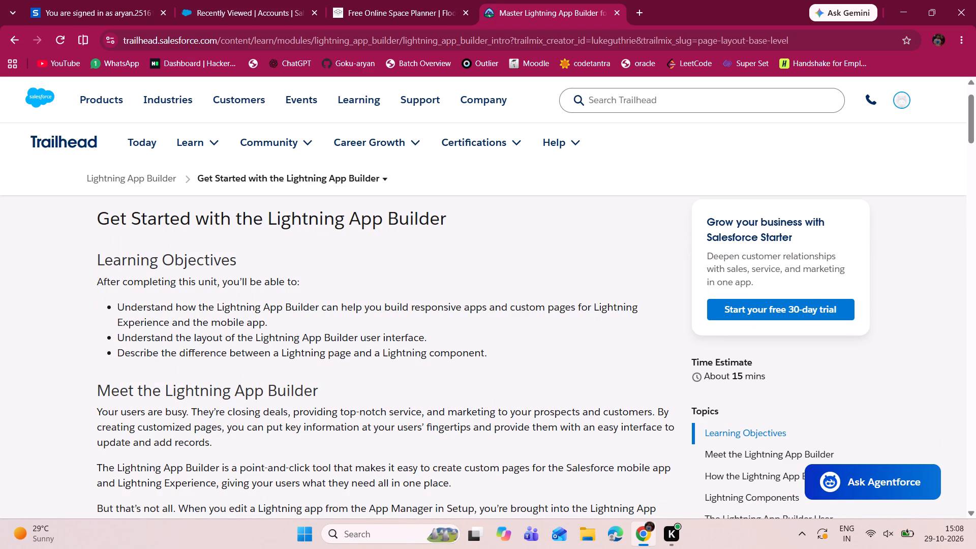
scroll(378, 351, "down", 1)
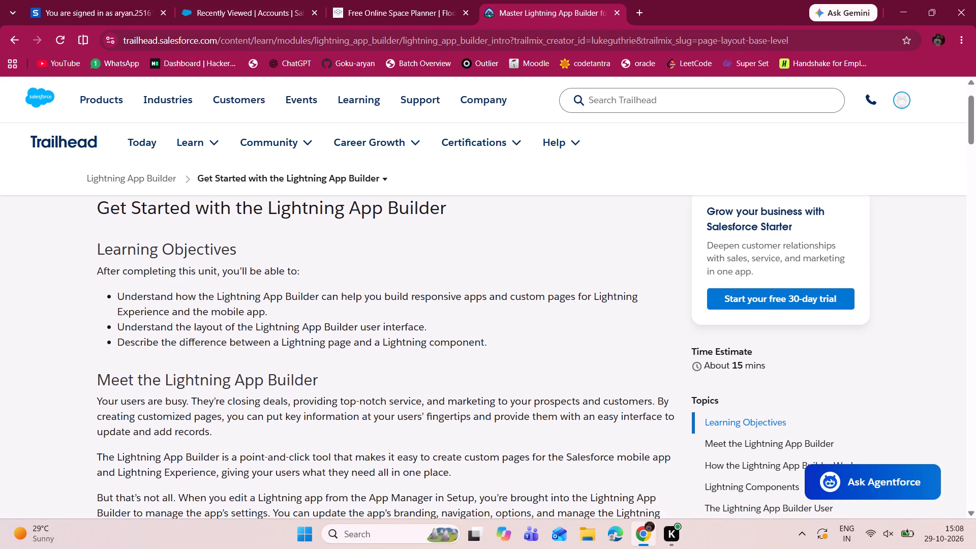
Read the Learning Objectives, Meet the Lightning App Builder and How the Lightning App Builder Works sections.
scroll(378, 351, "down", 3)
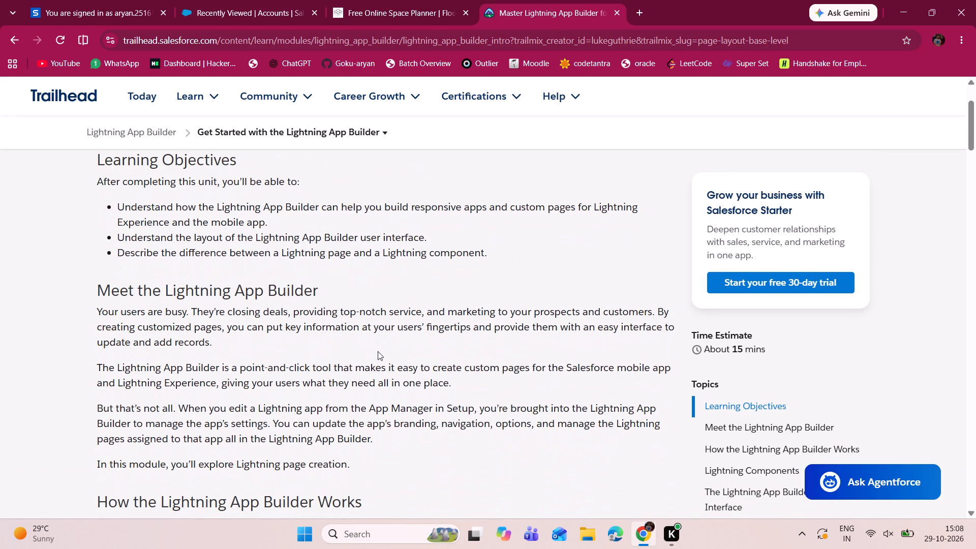
scroll(378, 351, "down", 2)
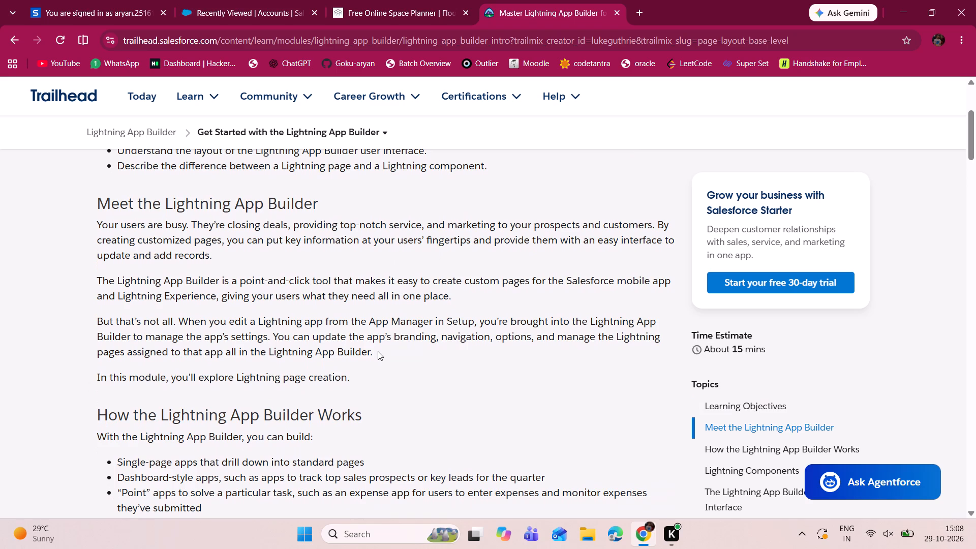
scroll(433, 381, "down", 1)
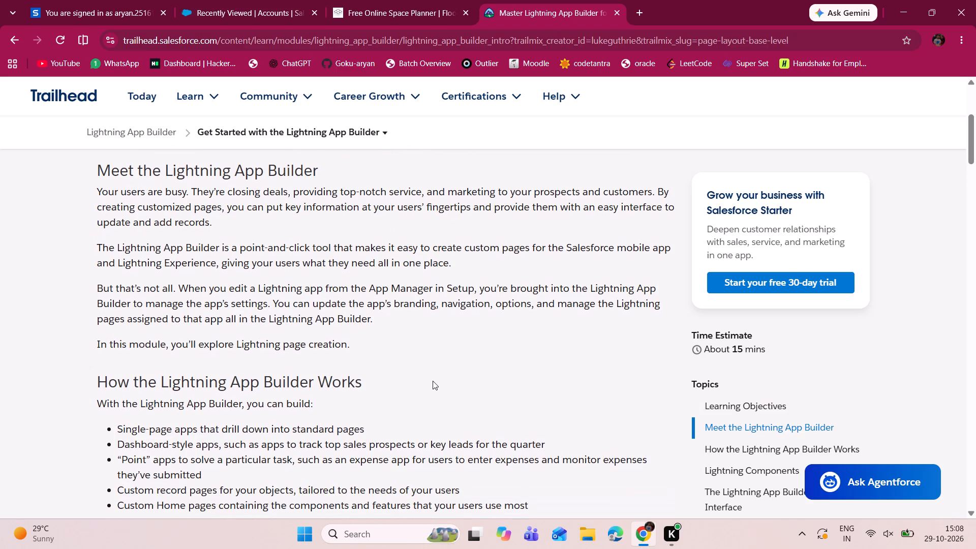
scroll(433, 381, "down", 1)
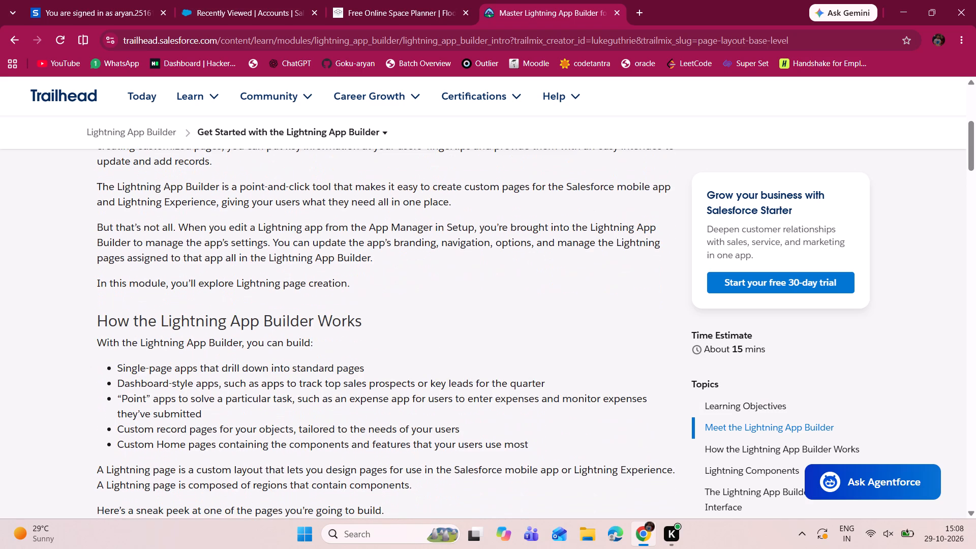
scroll(433, 381, "down", 2)
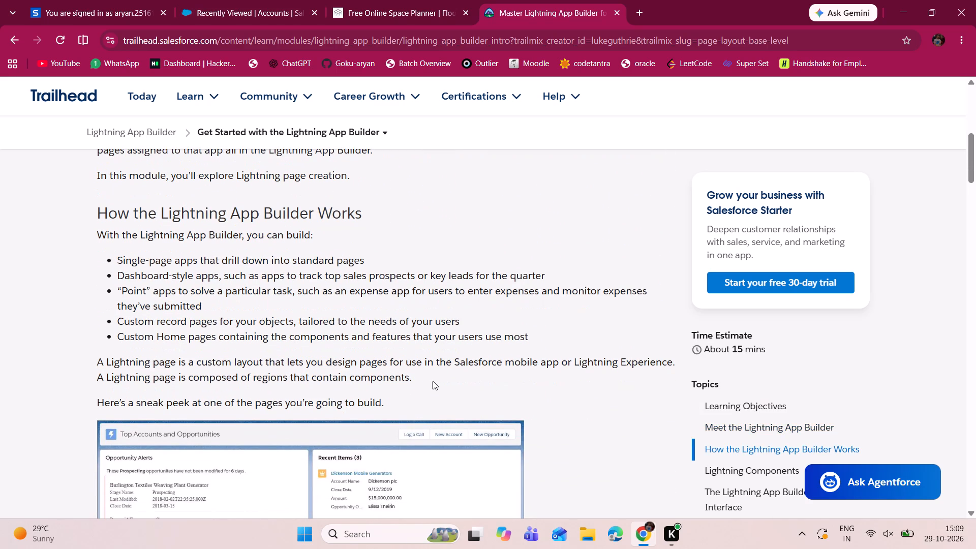
scroll(433, 381, "down", 1)
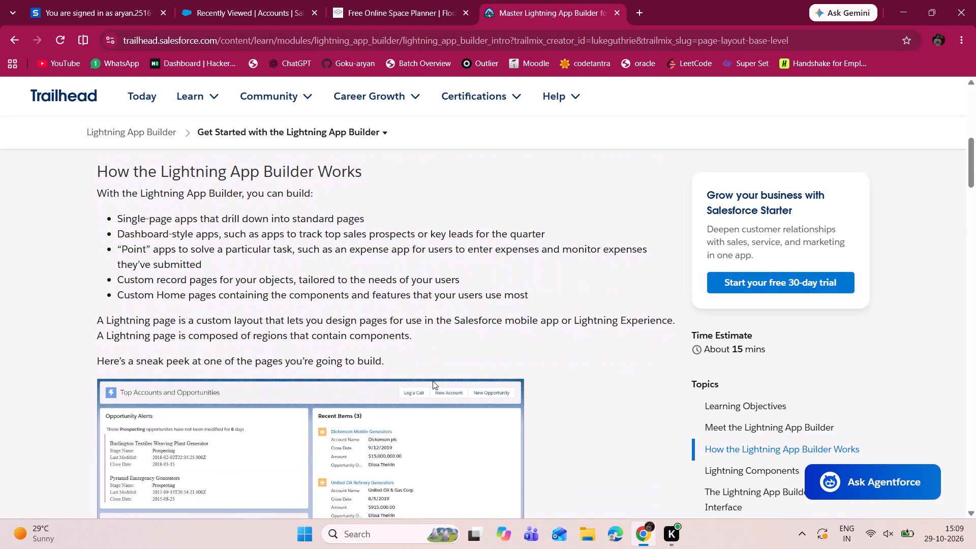
scroll(422, 289, "down", 1)
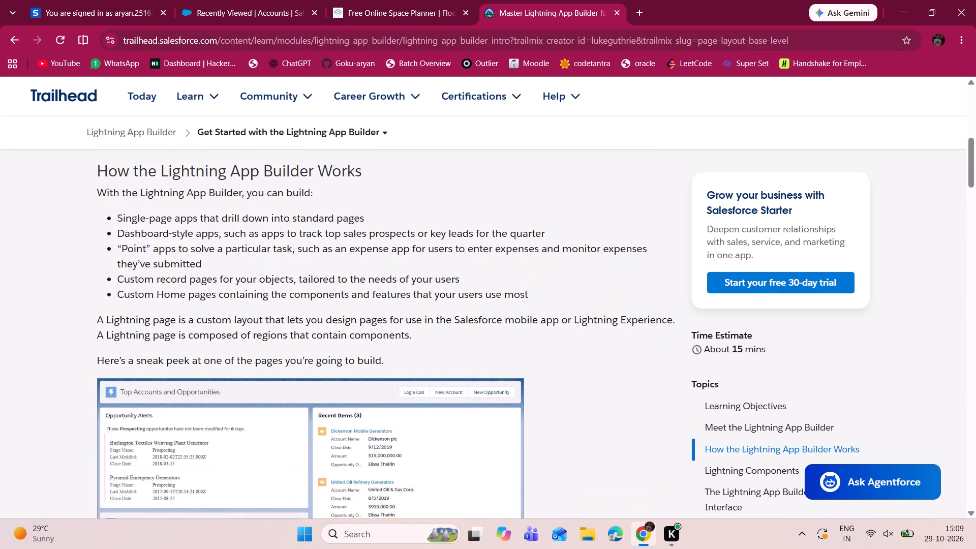
Skim the Lightning App Builder User Interface section and examine the quiz's first question about what a Lightning Page is.
scroll(422, 289, "down", 7)
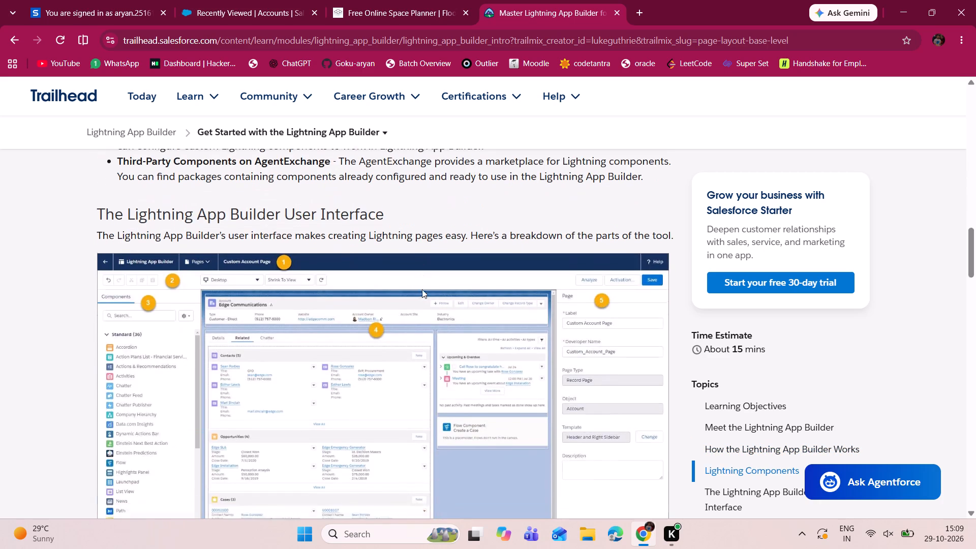
scroll(422, 289, "down", 6)
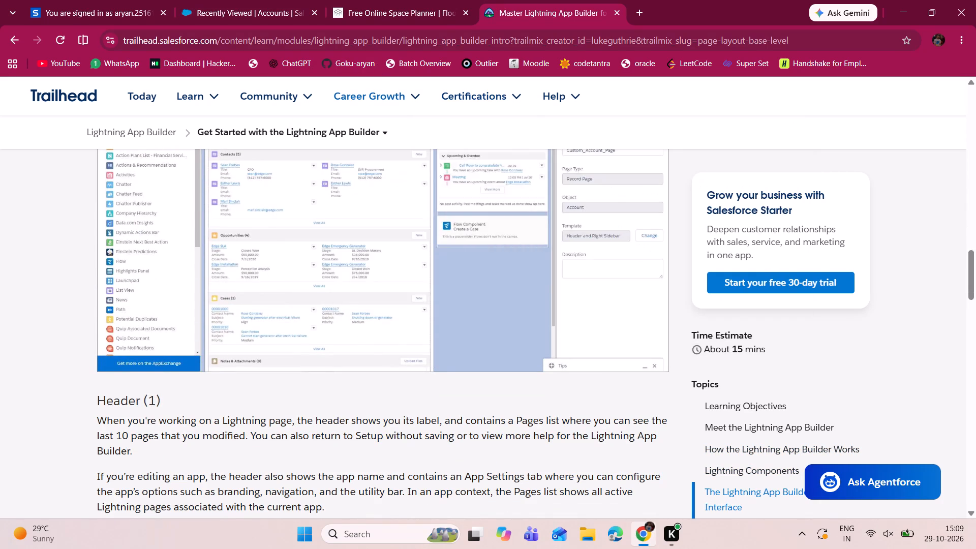
scroll(408, 441, "down", 10)
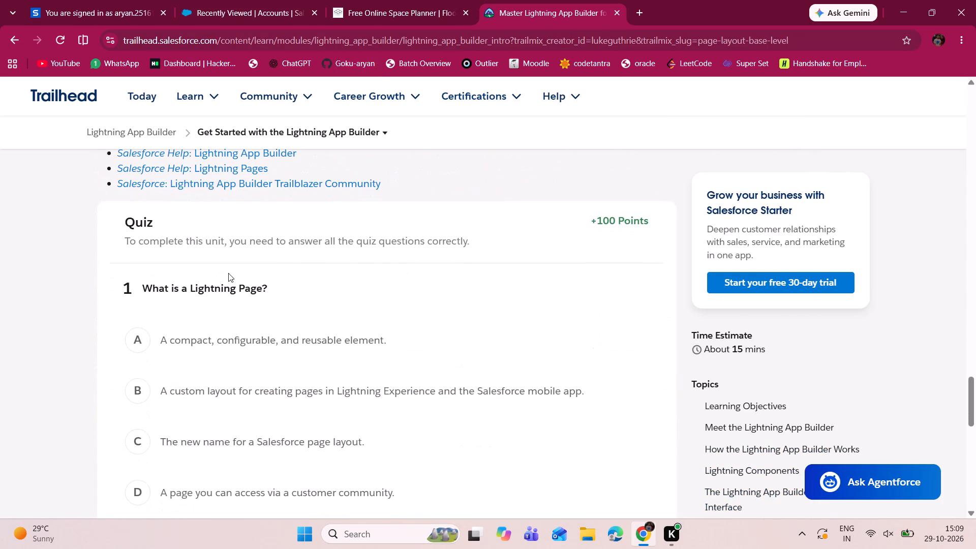
scroll(382, 362, "down", 2)
scroll(304, 421, "up", 1)
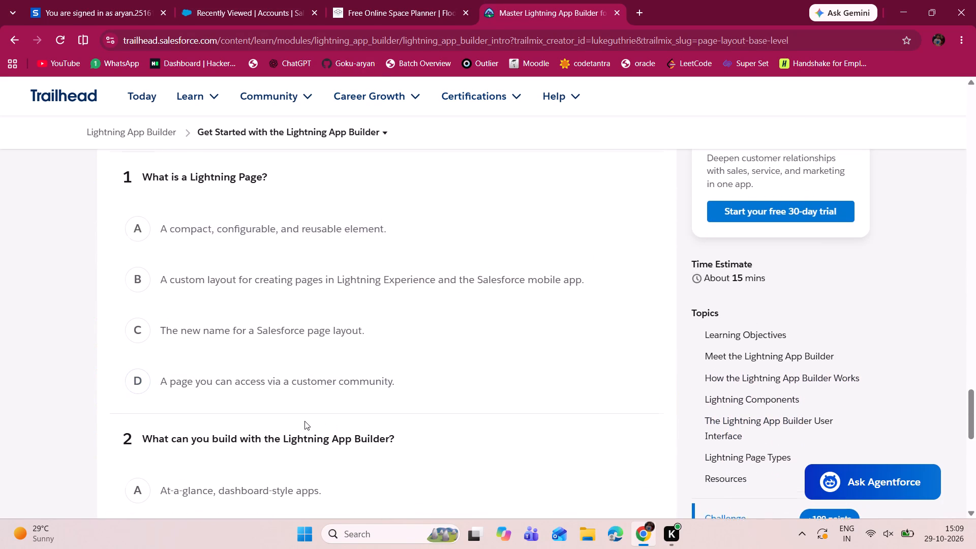
scroll(304, 421, "up", 1)
scroll(304, 421, "down", 1)
scroll(304, 421, "up", 1)
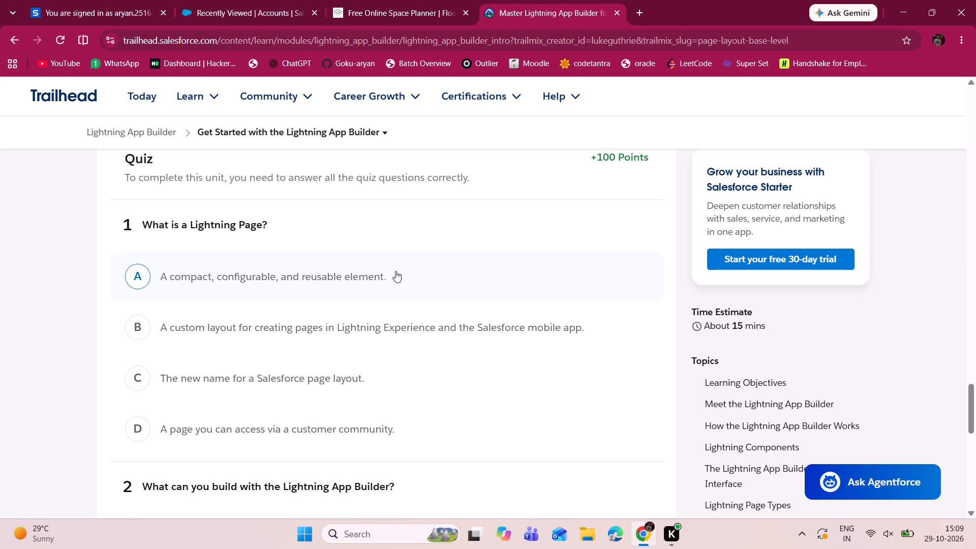
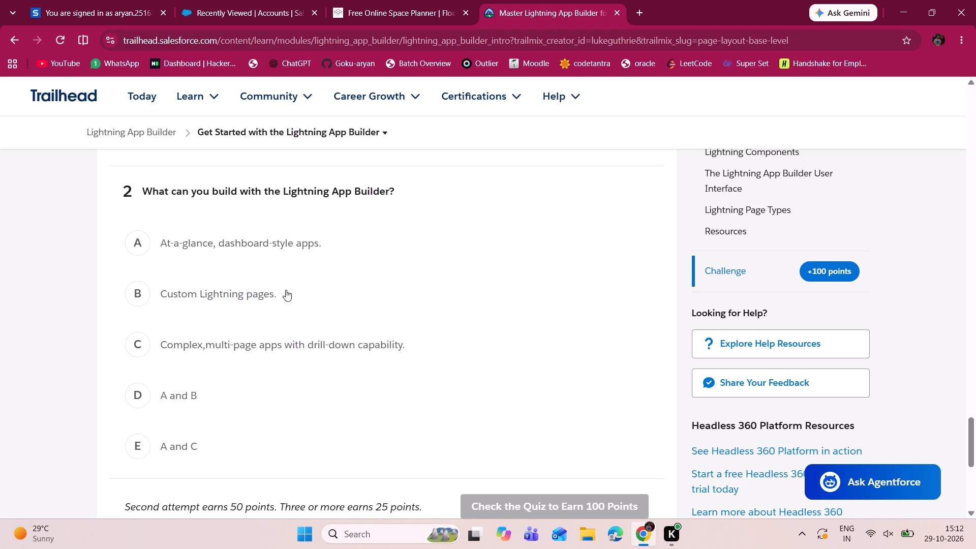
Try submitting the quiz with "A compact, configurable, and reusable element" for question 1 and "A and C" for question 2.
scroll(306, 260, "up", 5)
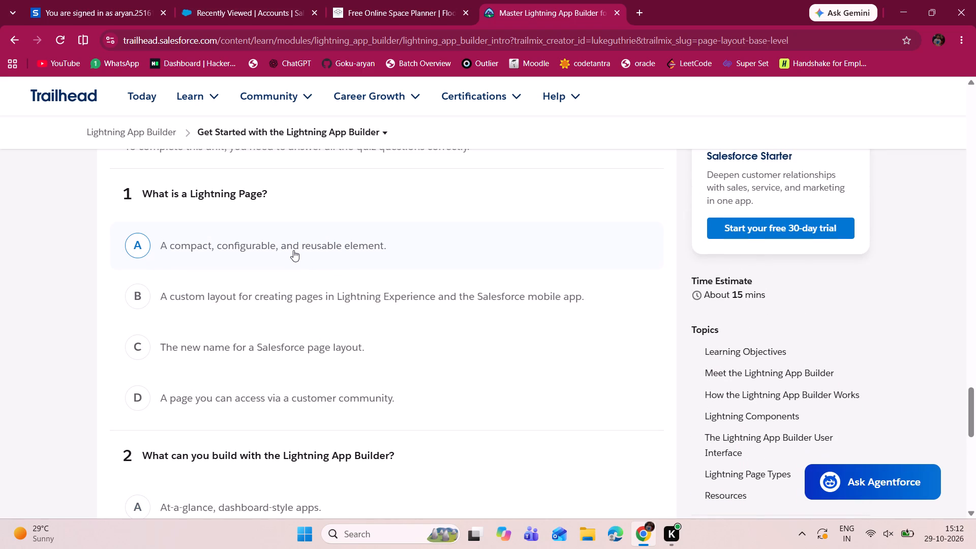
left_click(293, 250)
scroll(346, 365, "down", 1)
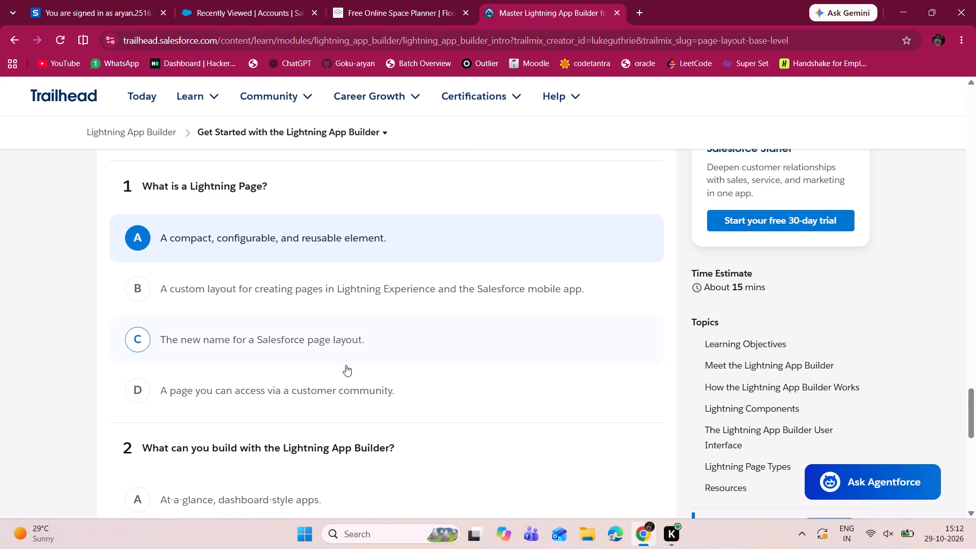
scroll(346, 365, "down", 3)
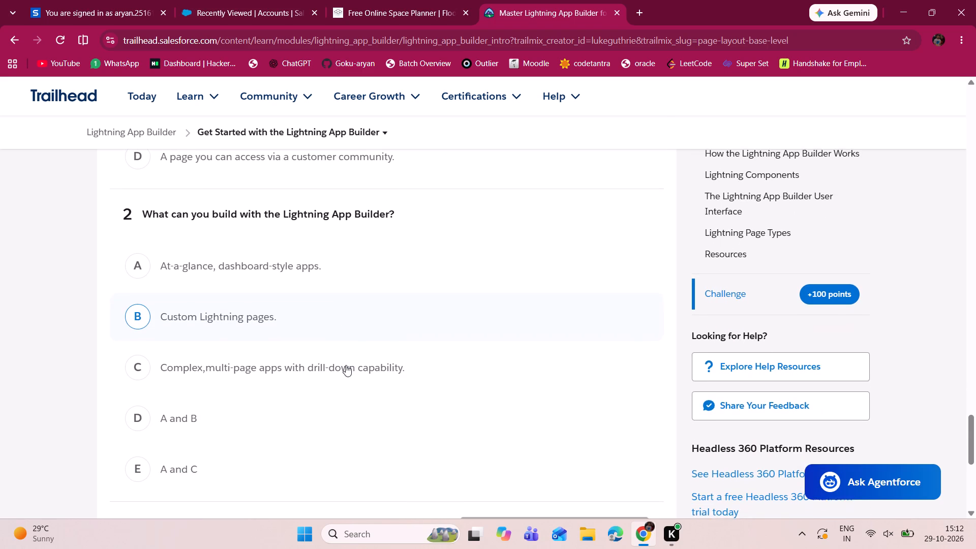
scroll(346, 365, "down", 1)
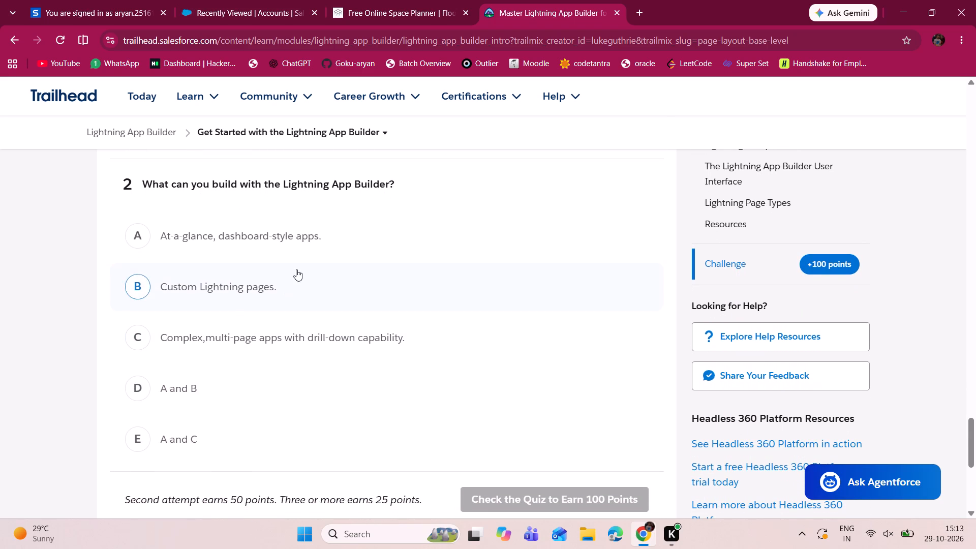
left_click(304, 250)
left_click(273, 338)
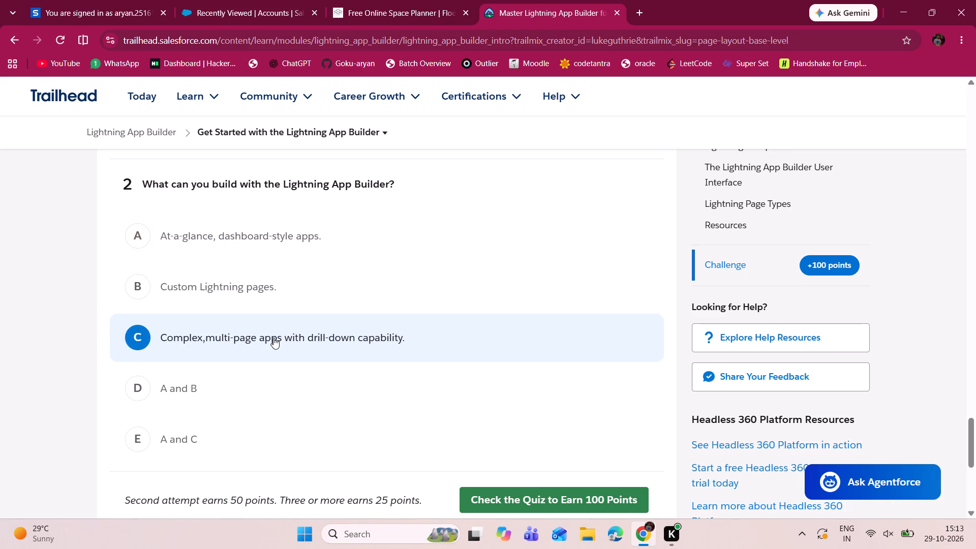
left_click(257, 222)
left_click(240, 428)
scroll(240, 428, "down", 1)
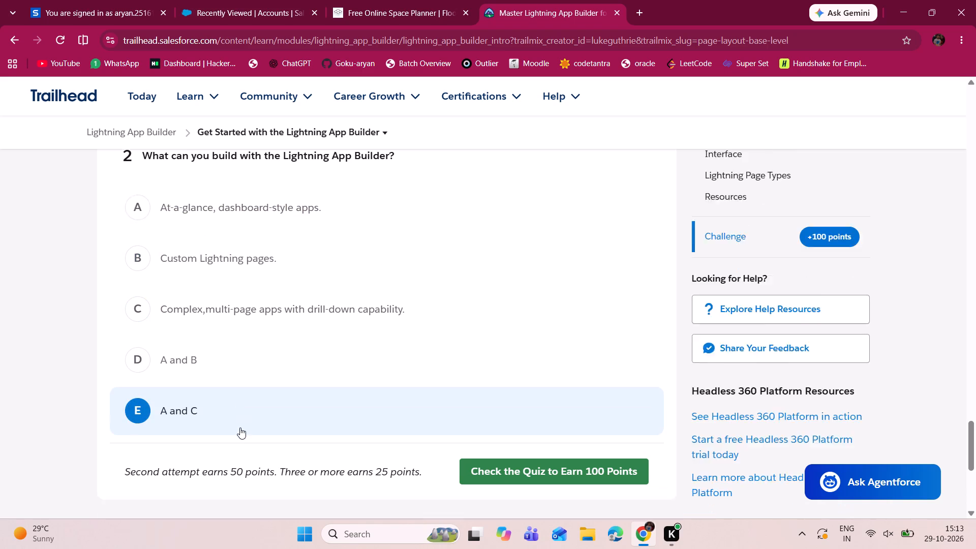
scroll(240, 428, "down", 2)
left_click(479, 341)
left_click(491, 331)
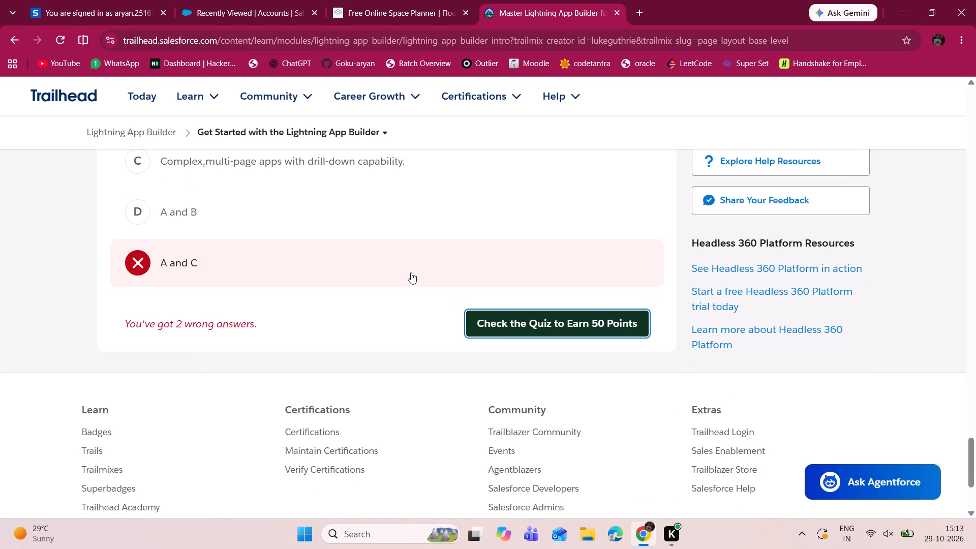
Change the answer to question 2, what can be built with the Lightning App Builder, to "A and B".
scroll(411, 272, "up", 9)
scroll(411, 272, "down", 7)
scroll(411, 272, "up", 1)
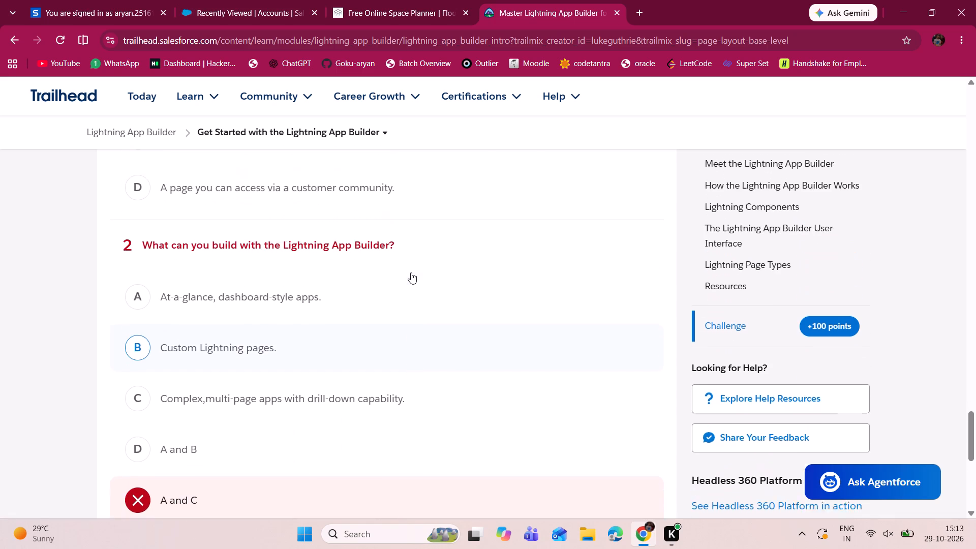
scroll(411, 272, "up", 1)
left_click(177, 395)
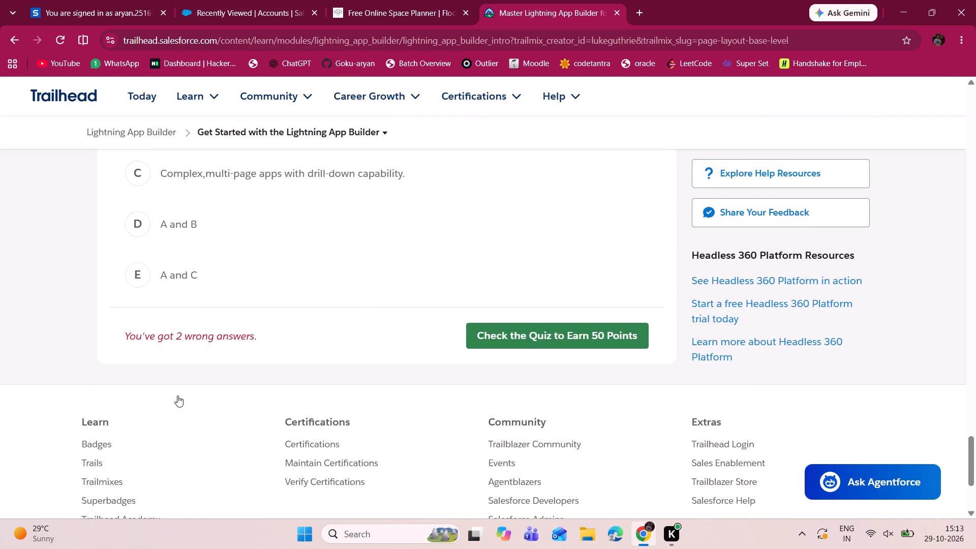
left_click(201, 436)
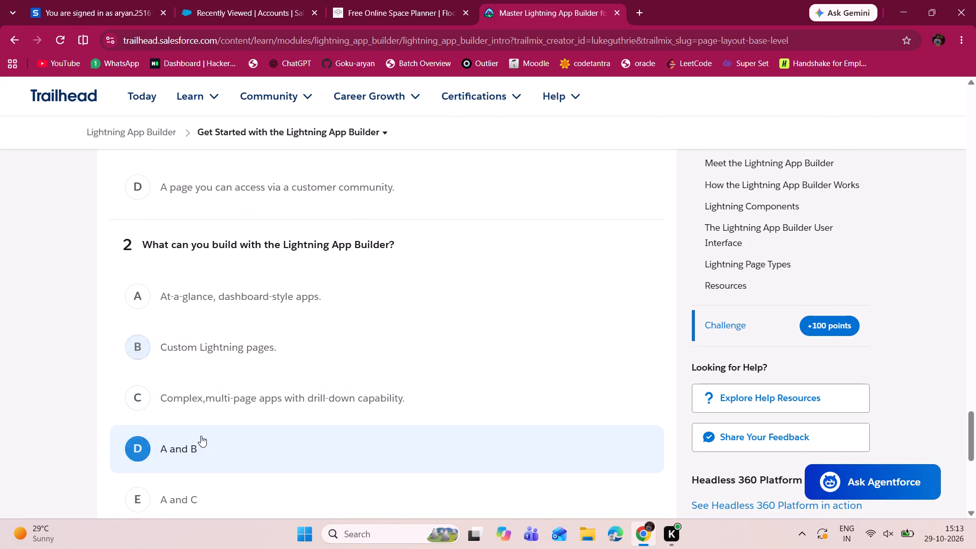
Change question 1's answer to "A custom layout for creating pages in Lightning Experience and the Salesforce mobile app" and resubmit the quiz.
scroll(201, 436, "down", 2)
scroll(201, 436, "up", 4)
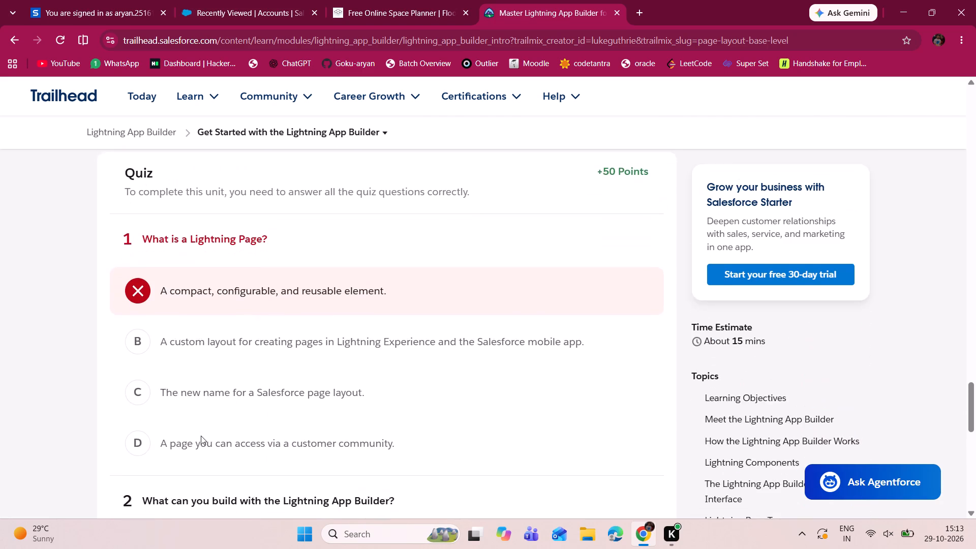
scroll(201, 436, "up", 1)
left_click(239, 303)
scroll(536, 384, "down", 1)
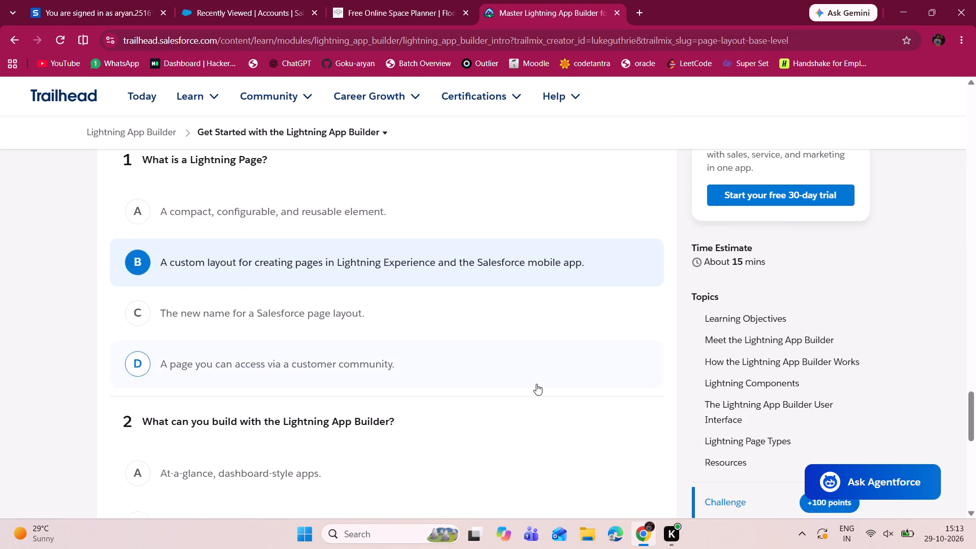
scroll(536, 384, "down", 2)
scroll(579, 425, "down", 2)
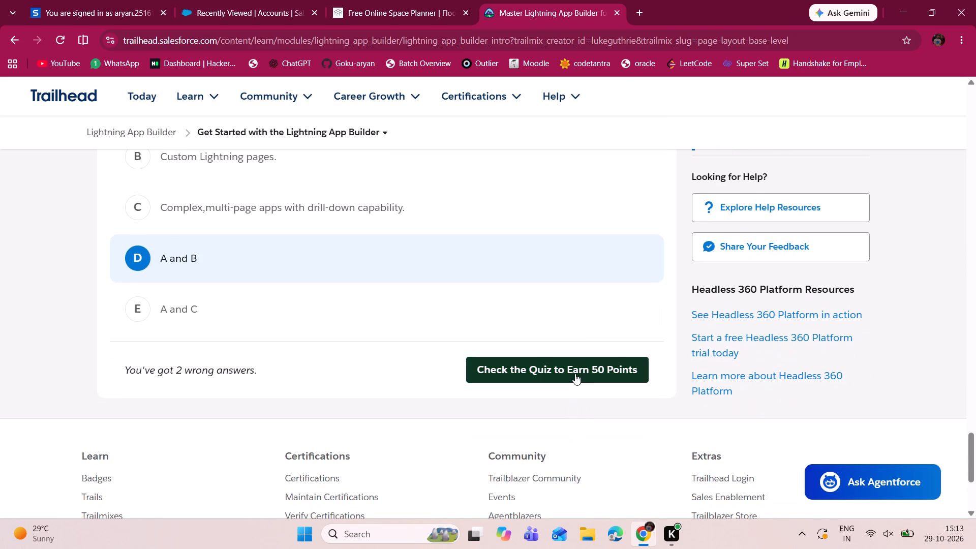
left_click(575, 374)
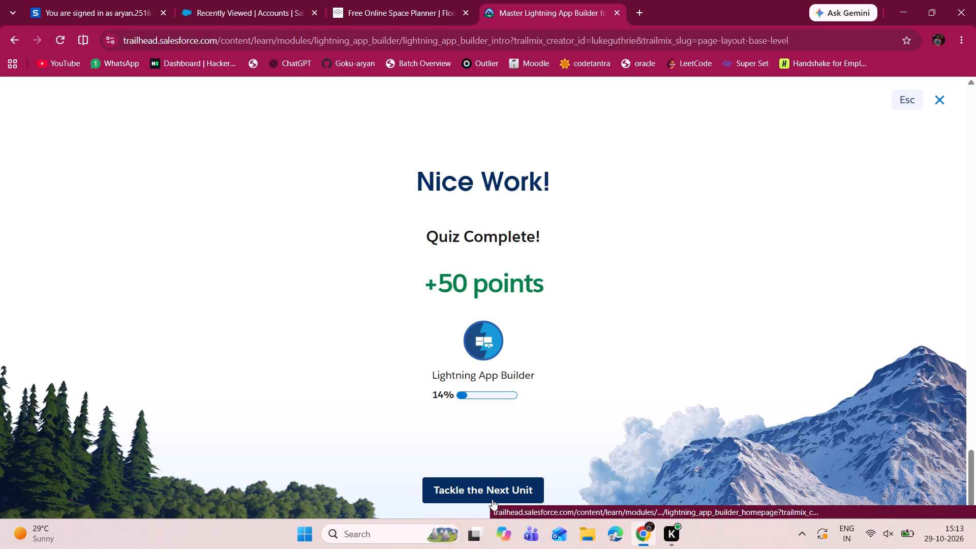
Continue to the module's next unit, Build a Custom Home Page for Agentforce 360 Platform.
left_click(492, 499)
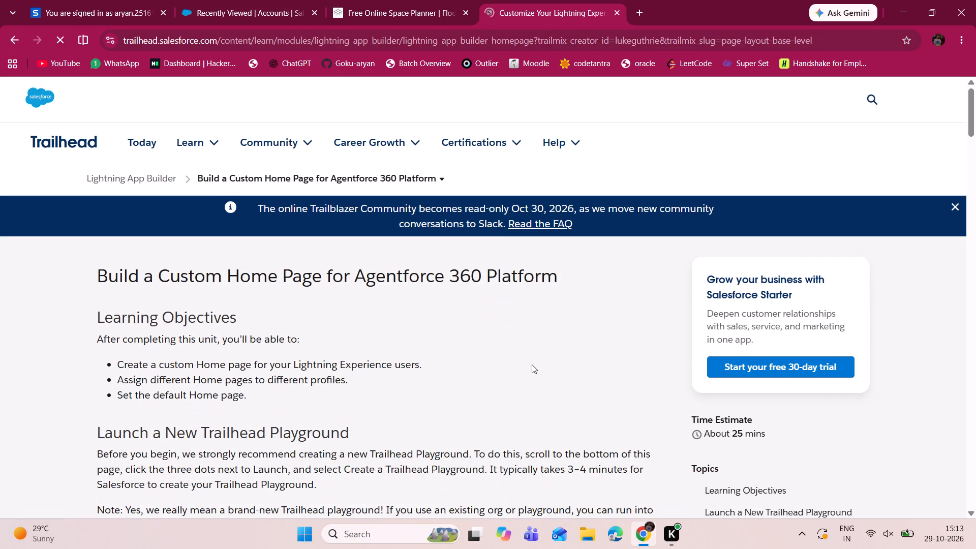
Skim the custom home page unit and examine the Hands-on Challenge requirements at its end.
scroll(532, 364, "down", 9)
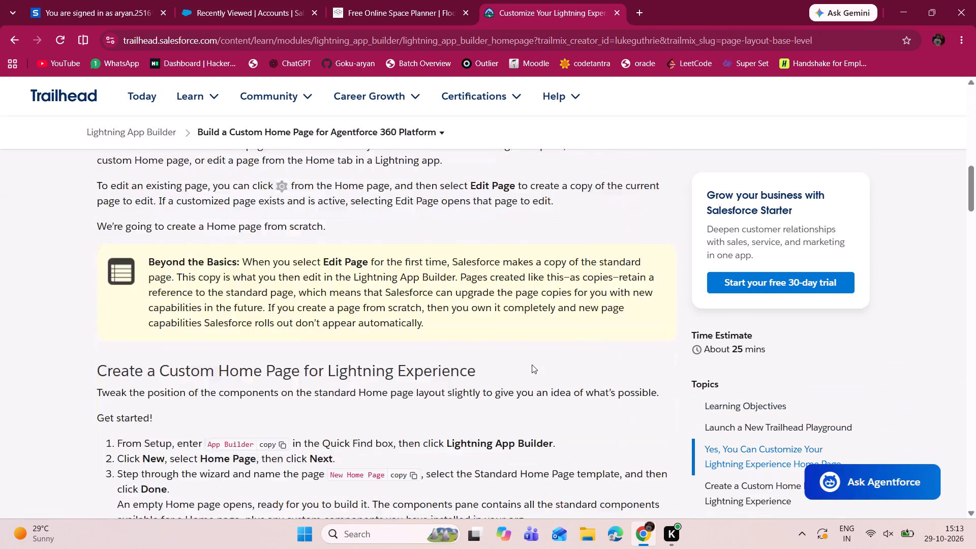
scroll(532, 364, "down", 10)
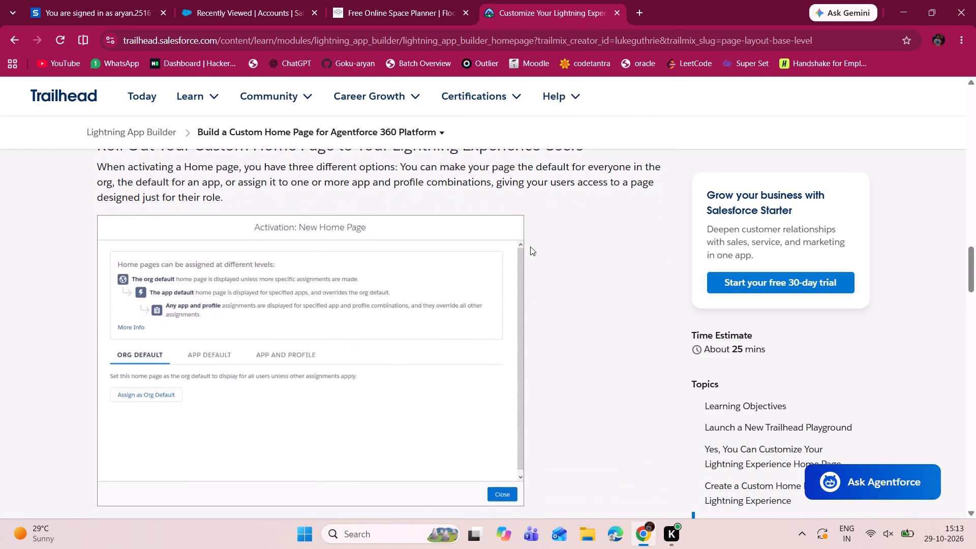
scroll(530, 247, "down", 9)
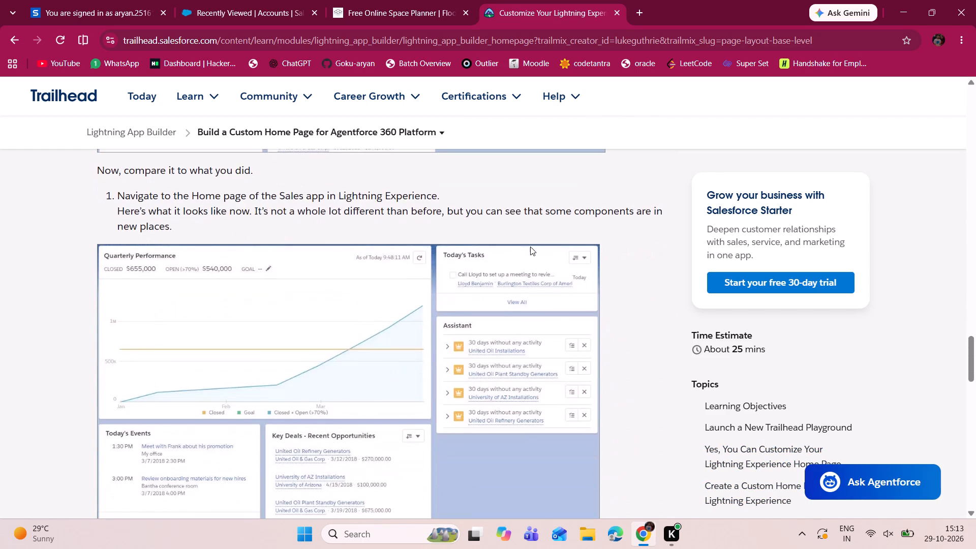
scroll(530, 247, "down", 5)
scroll(457, 426, "down", 3)
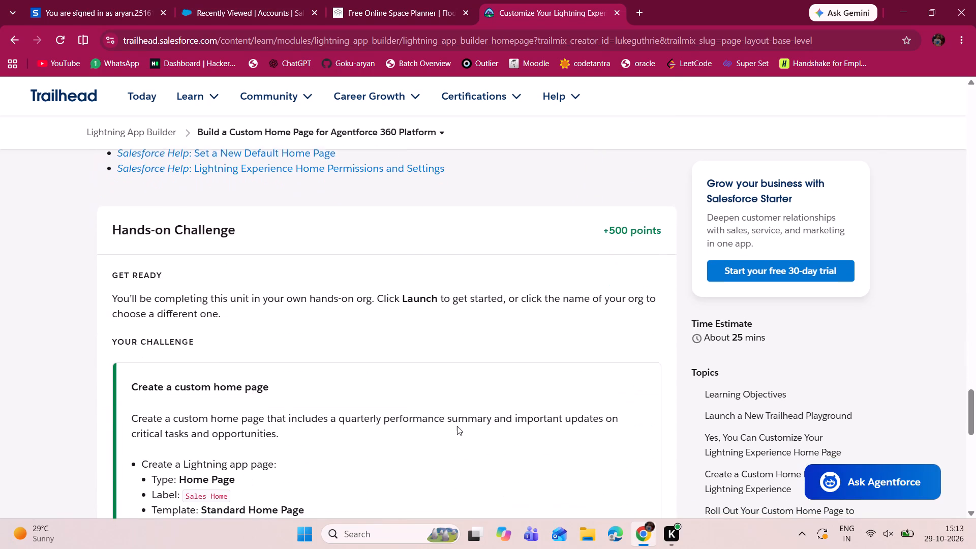
scroll(527, 326, "down", 1)
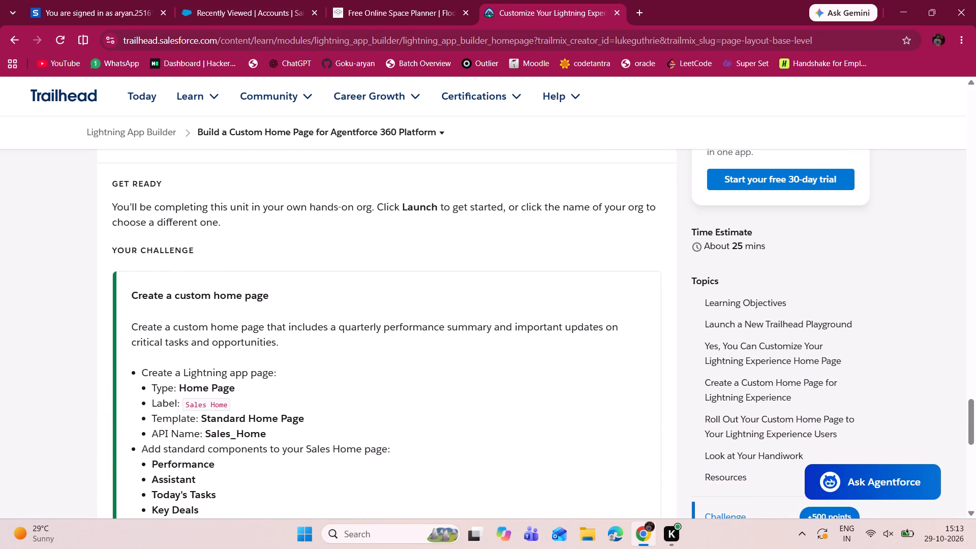
scroll(511, 282, "down", 2)
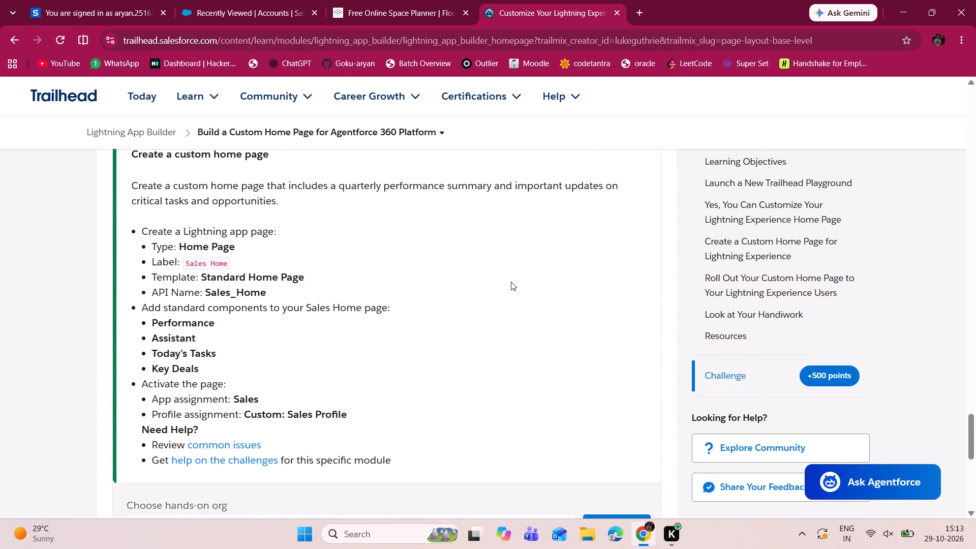
scroll(511, 282, "down", 5)
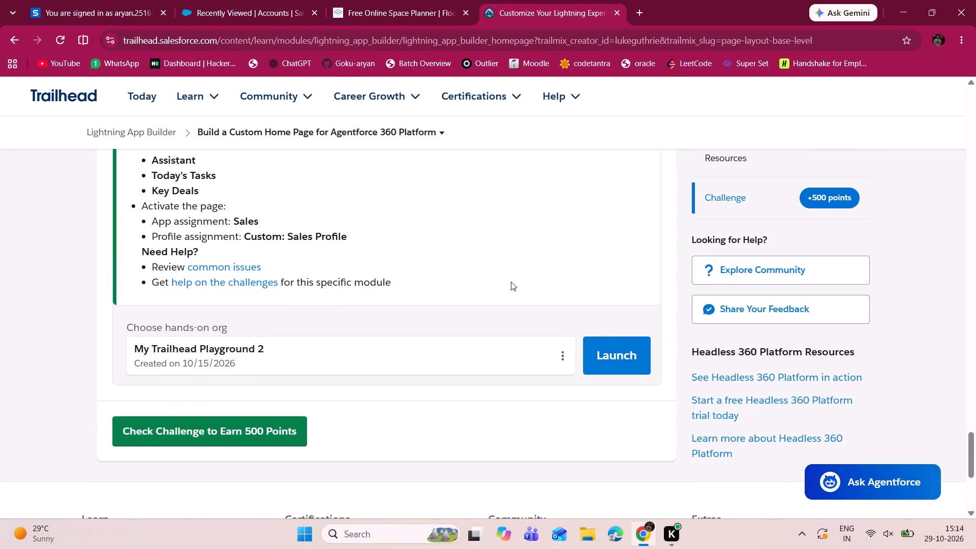
Launch My Trailhead Playground 2 from the Hands-on Challenge, closing the first launched copy and launching it again.
left_click(627, 355)
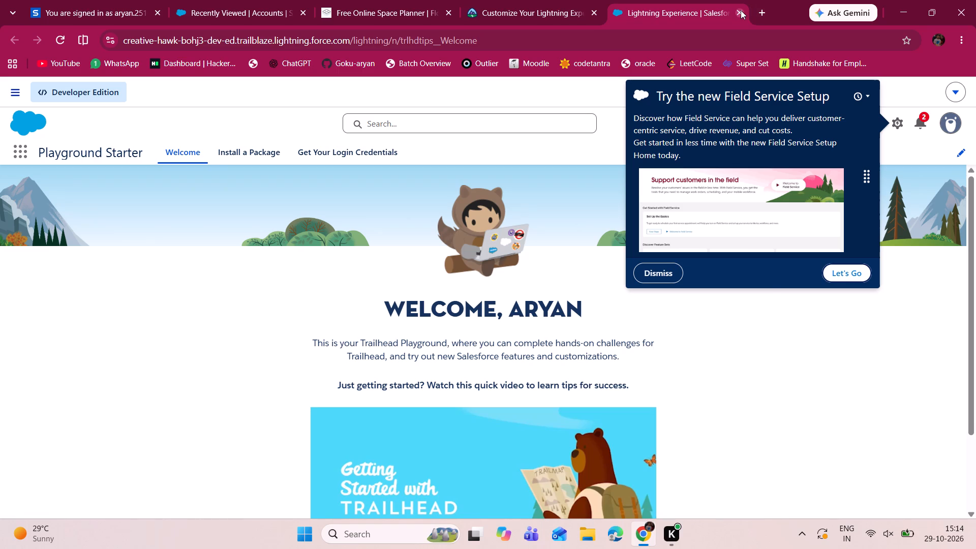
left_click(741, 10)
left_click(608, 350)
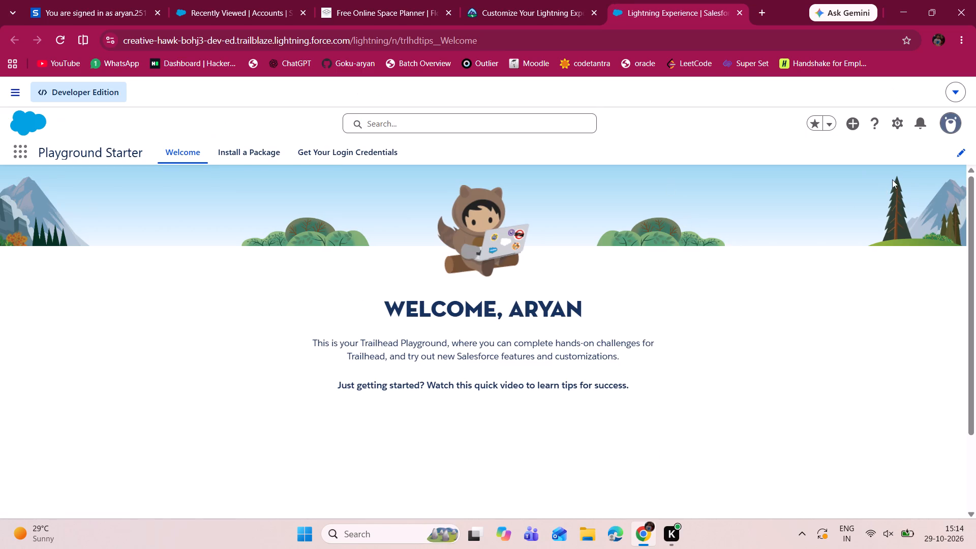
Open the playground's Setup and close the Playground Starter welcome page.
left_click(897, 125)
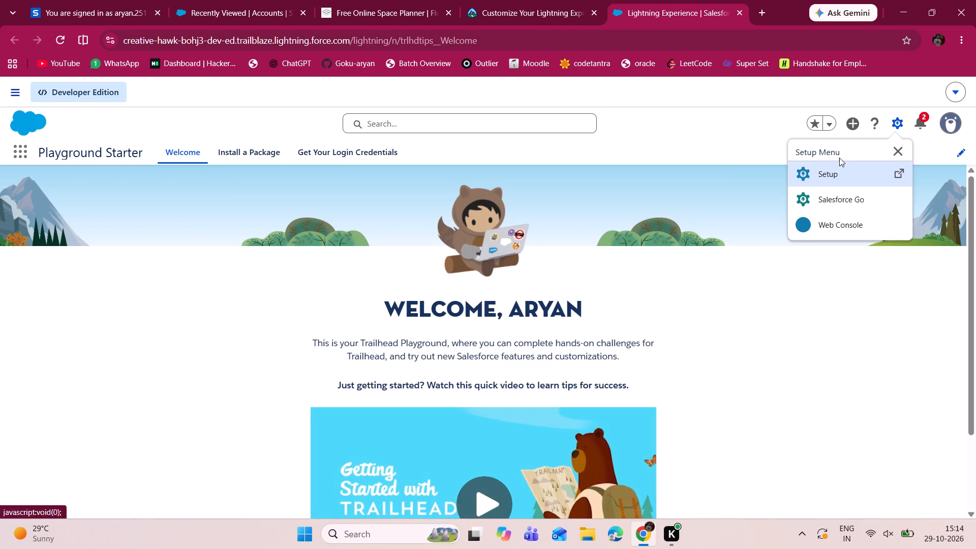
left_click(835, 175)
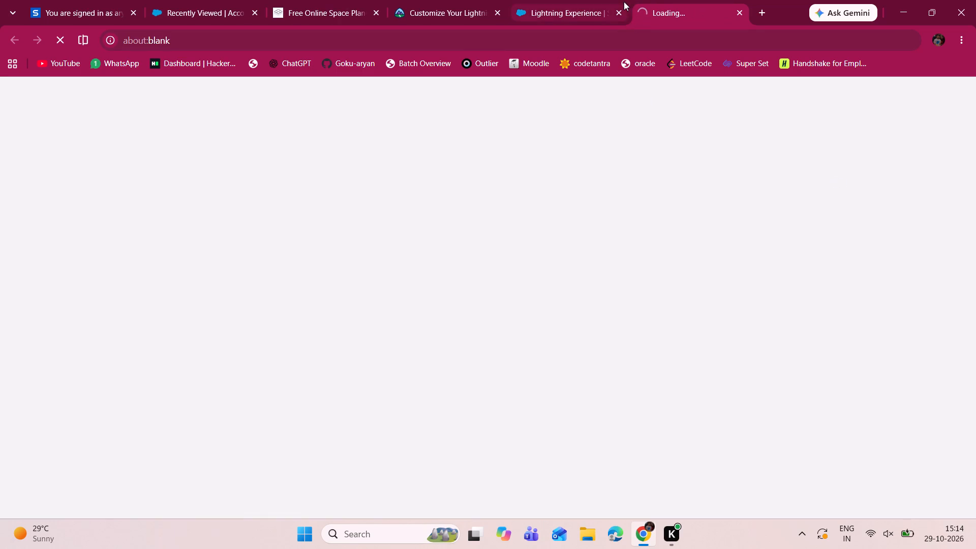
left_click(620, 12)
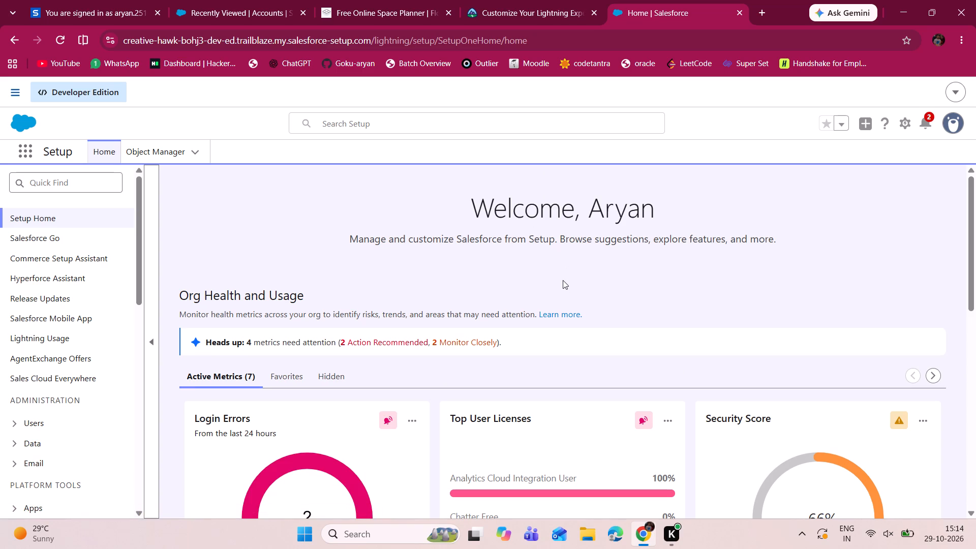
scroll(561, 280, "down", 1)
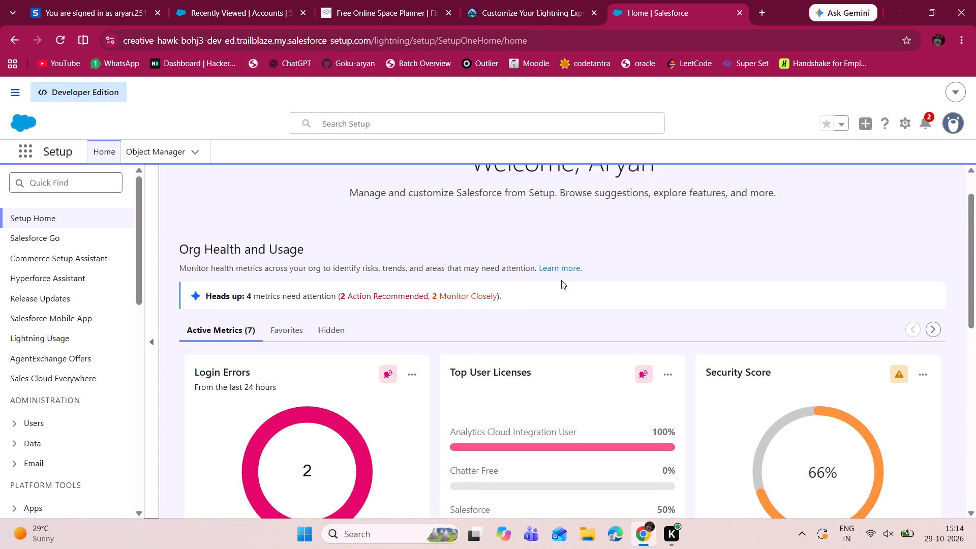
Return to the Trailhead unit and review the challenge's page settings, required standard components and activation assignments.
left_click(529, 0)
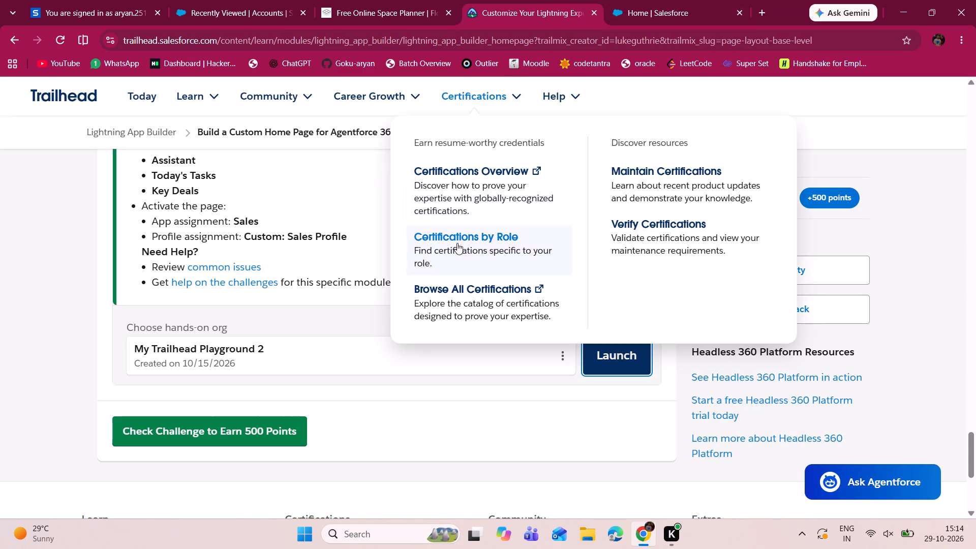
scroll(352, 302, "up", 1)
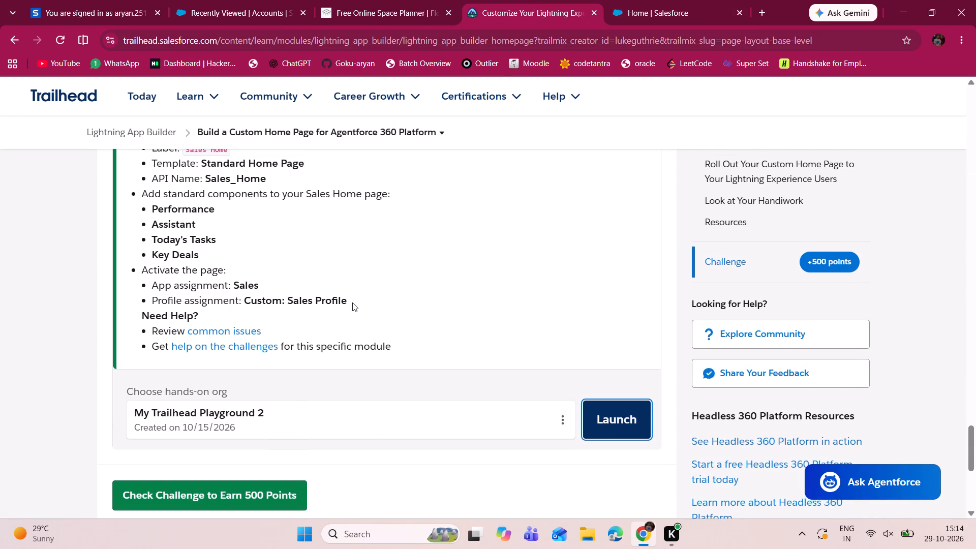
scroll(352, 302, "up", 2)
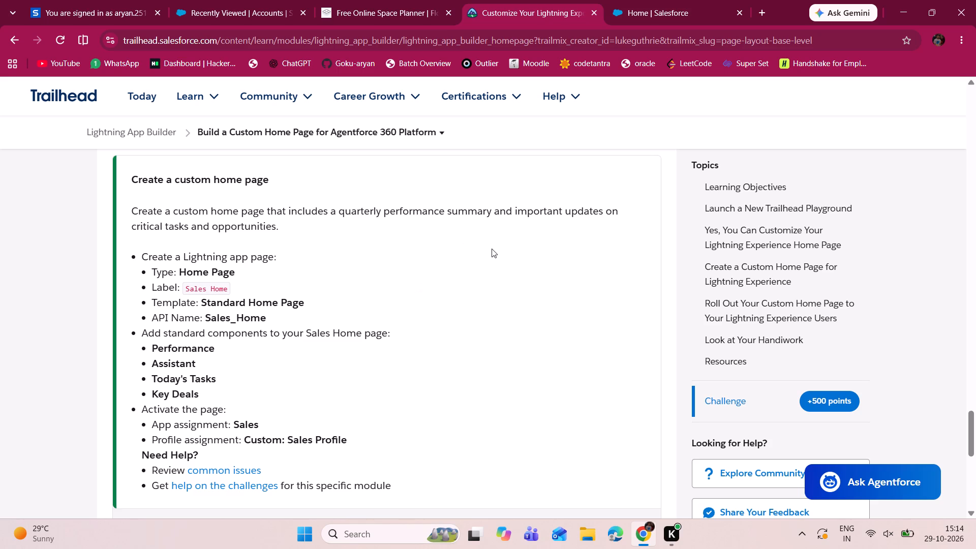
scroll(492, 249, "down", 1)
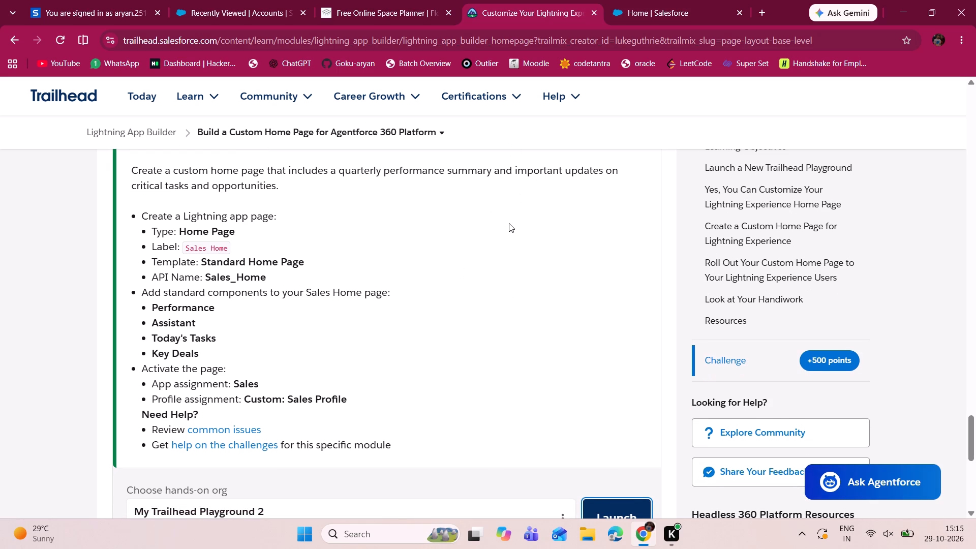
scroll(270, 223, "up", 2)
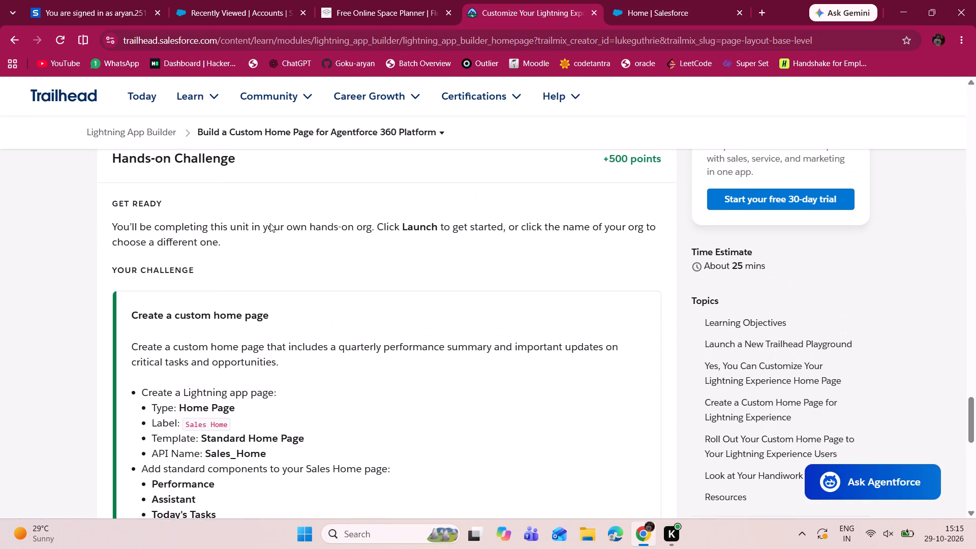
scroll(270, 223, "up", 2)
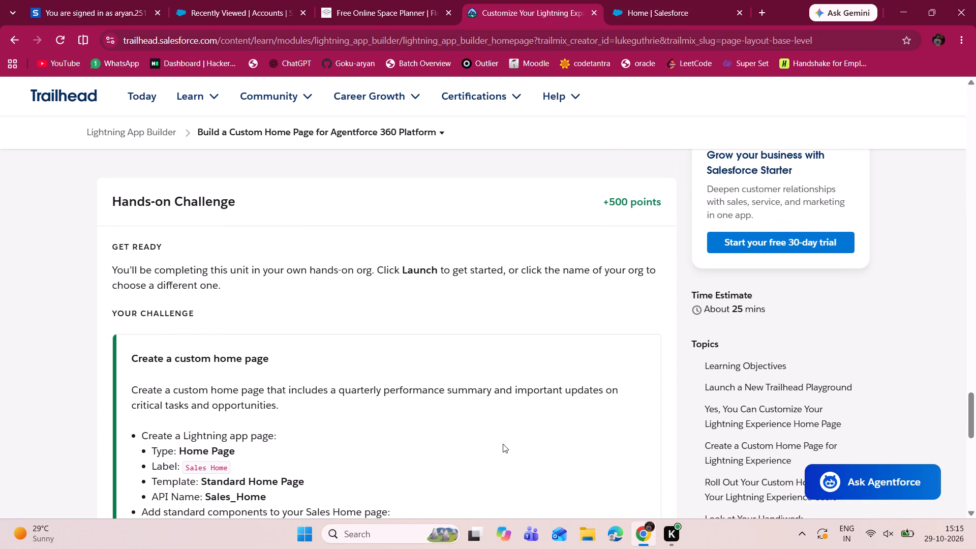
scroll(503, 444, "down", 3)
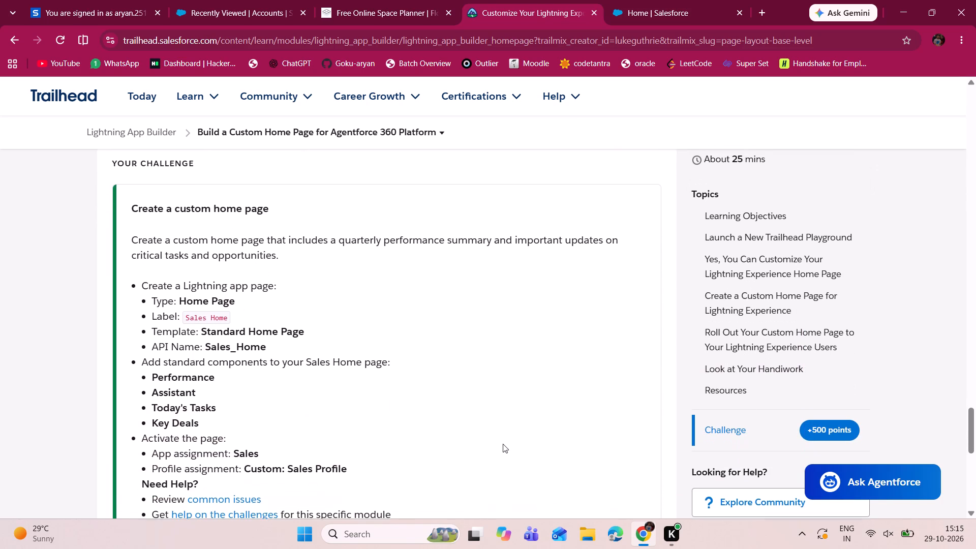
scroll(503, 444, "down", 2)
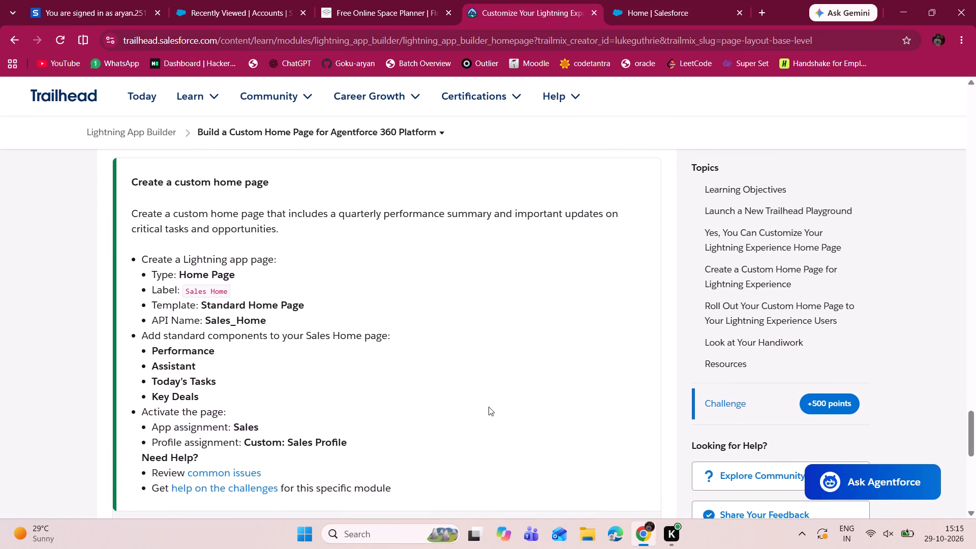
scroll(489, 407, "down", 2)
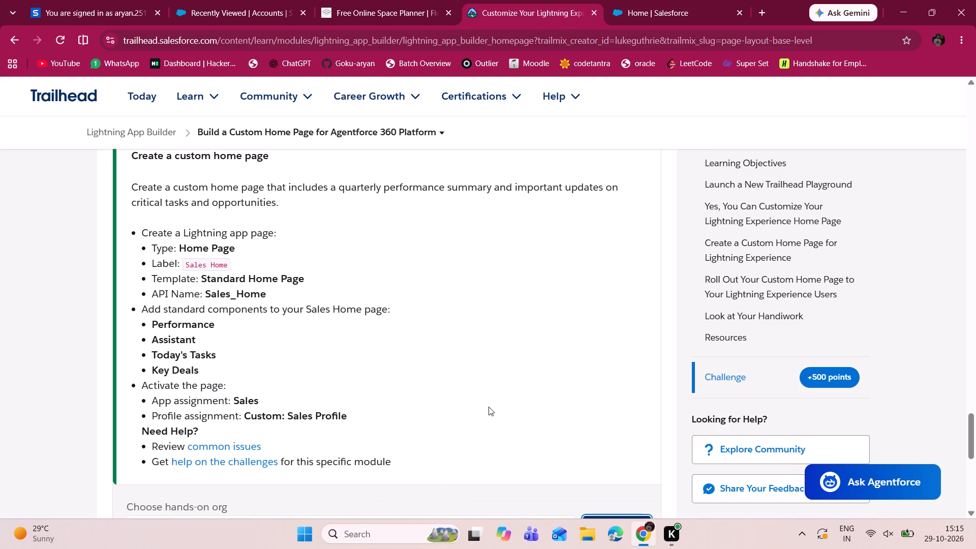
scroll(480, 331, "down", 1)
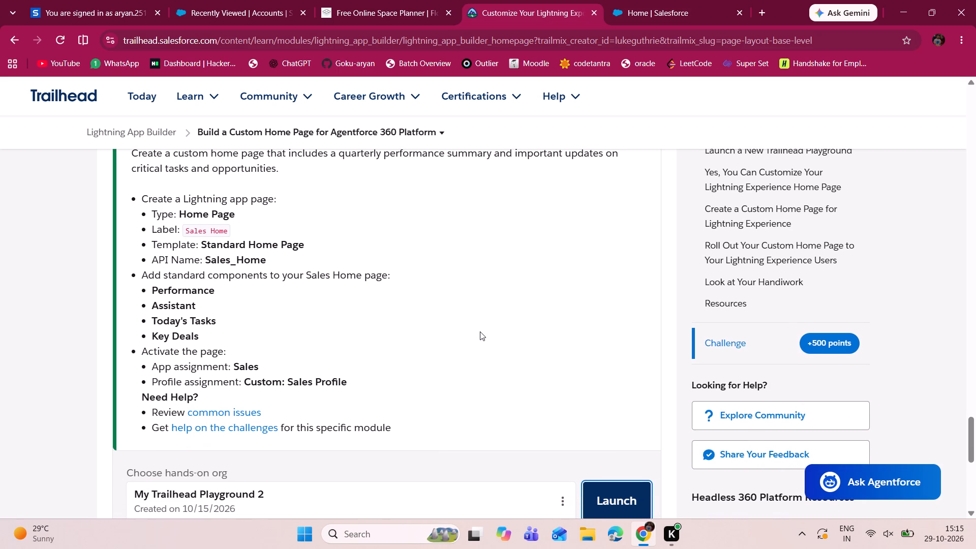
scroll(480, 331, "down", 1)
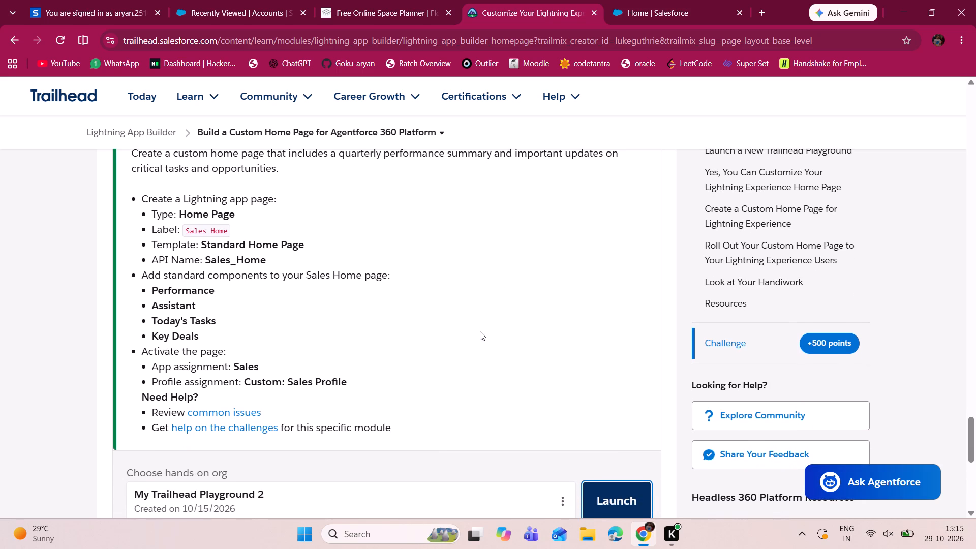
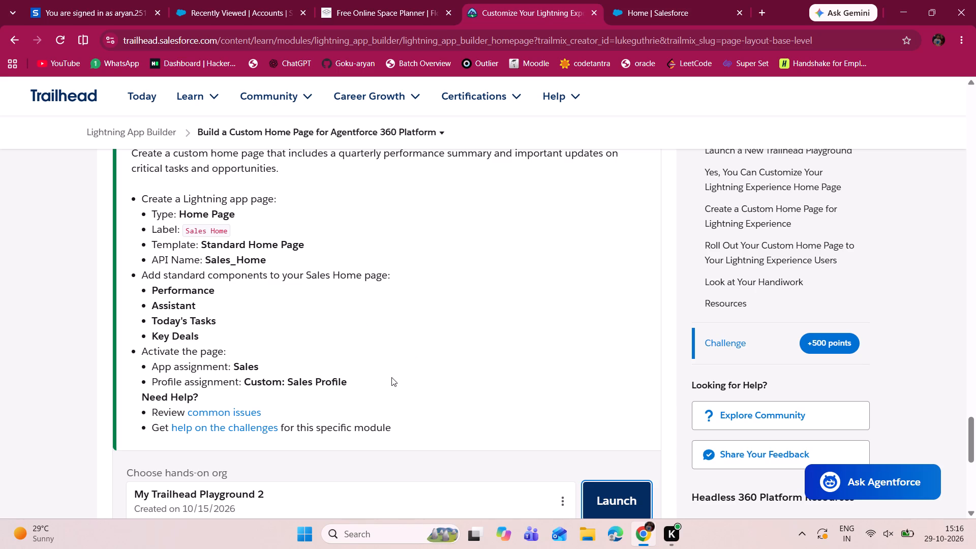
In the playground's Setup, find and open Lightning App Builder, and dismiss the My Service Journey pop-up.
left_click(688, 0)
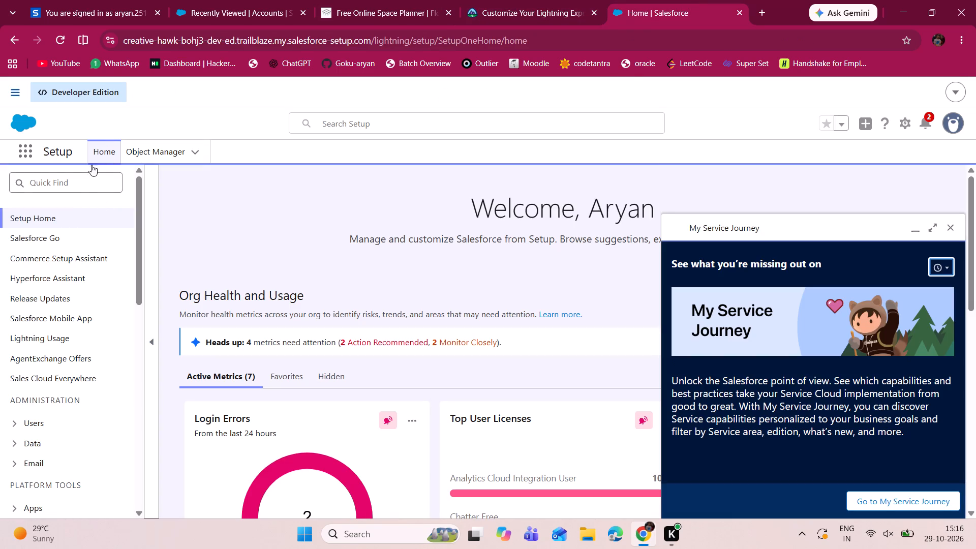
left_click(78, 180)
type("light")
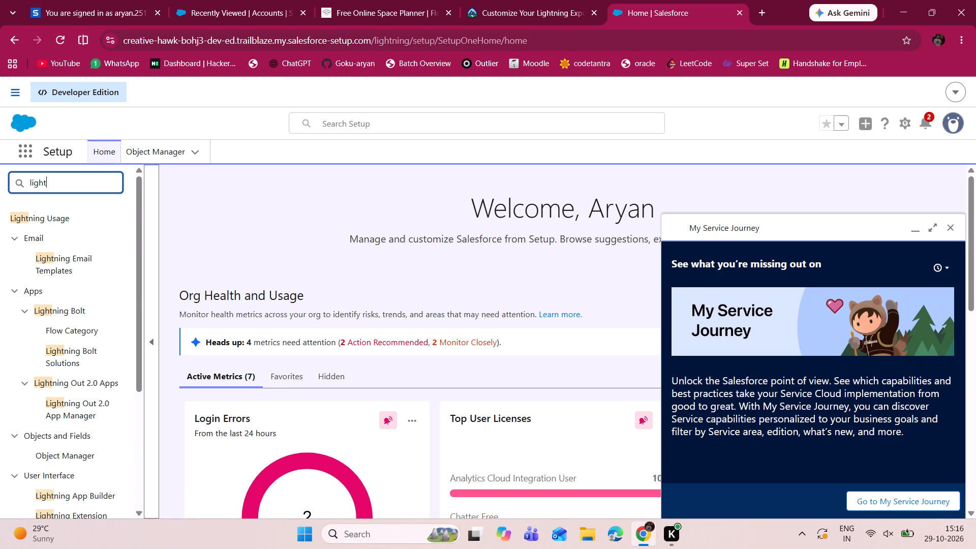
type("ning app")
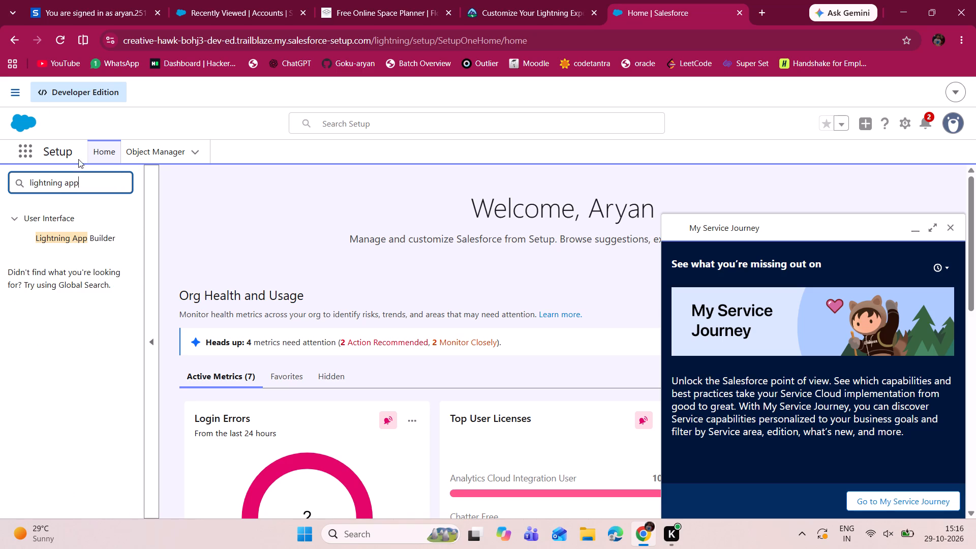
left_click(80, 243)
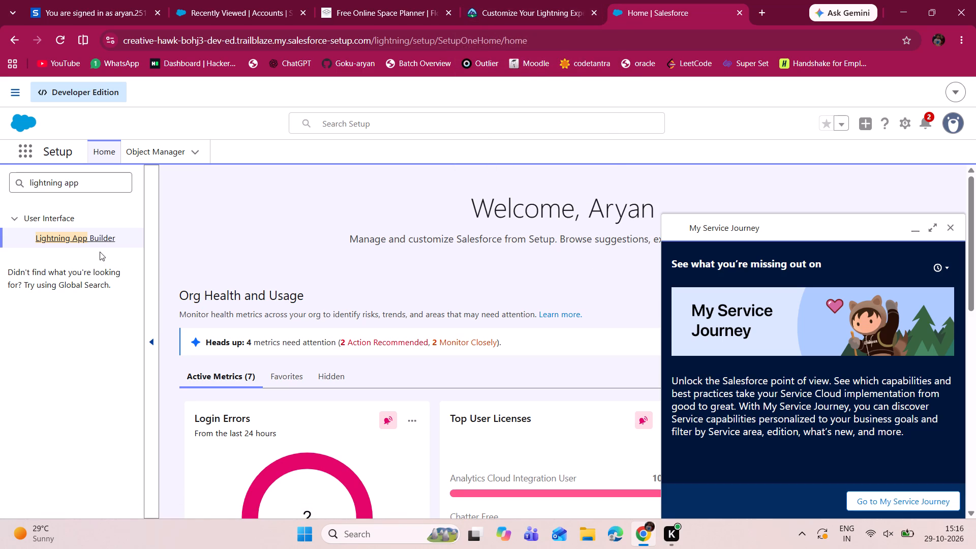
left_click(90, 238)
left_click(952, 226)
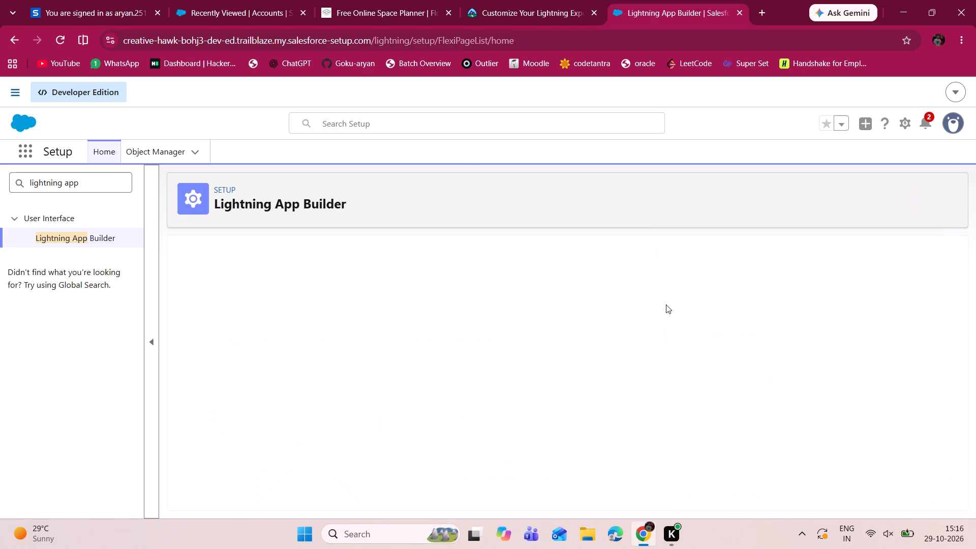
Start a new Lightning page of type Home Page, checking the type against the Trailhead challenge requirements.
left_click(499, 0)
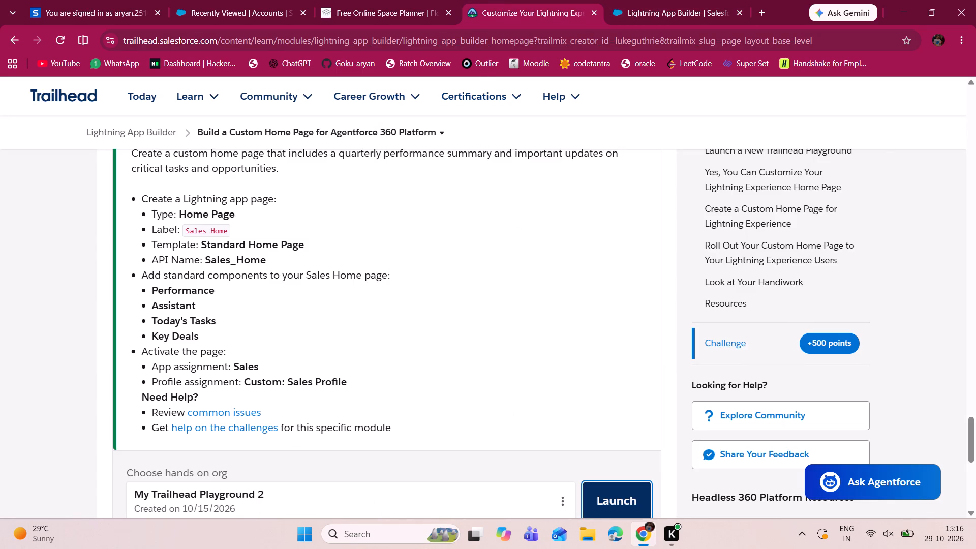
left_click(682, 16)
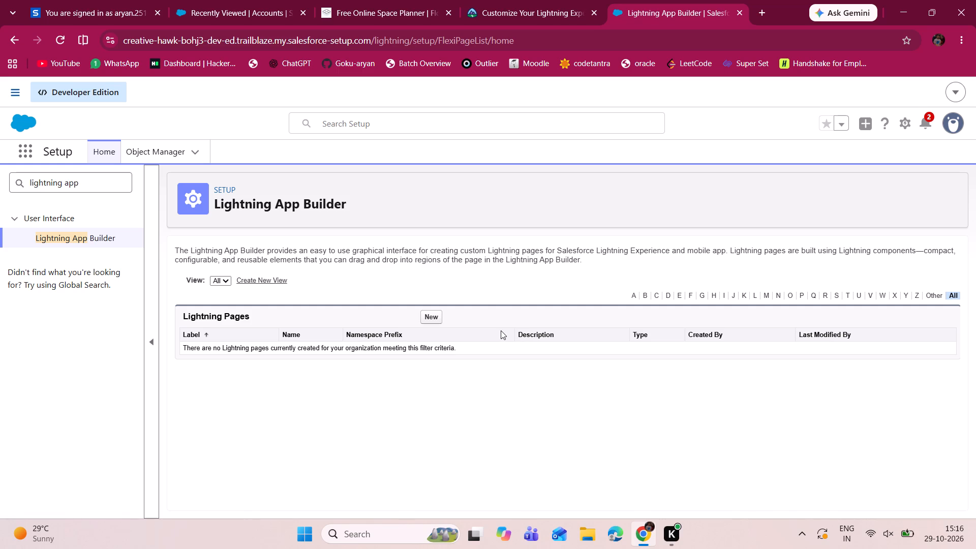
left_click(432, 314)
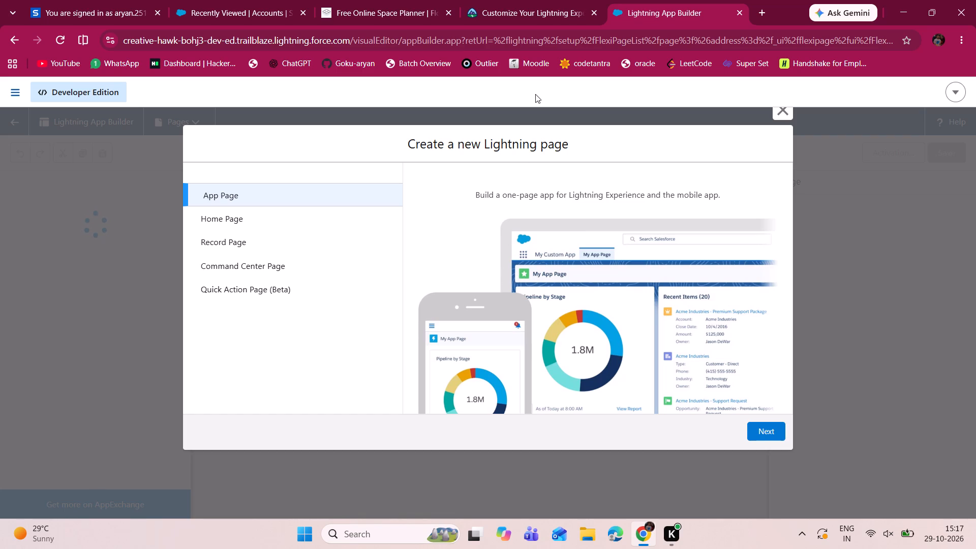
left_click(523, 14)
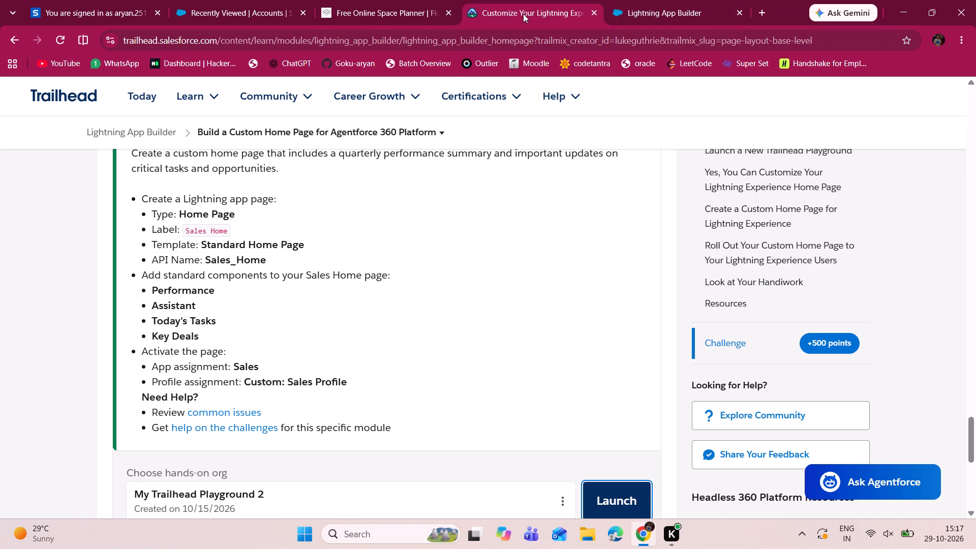
left_click(653, 0)
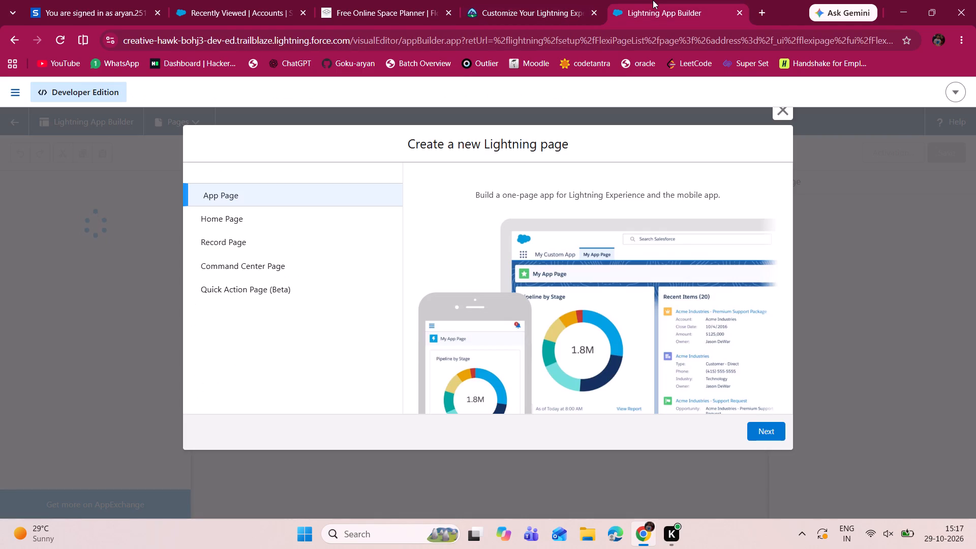
left_click(233, 217)
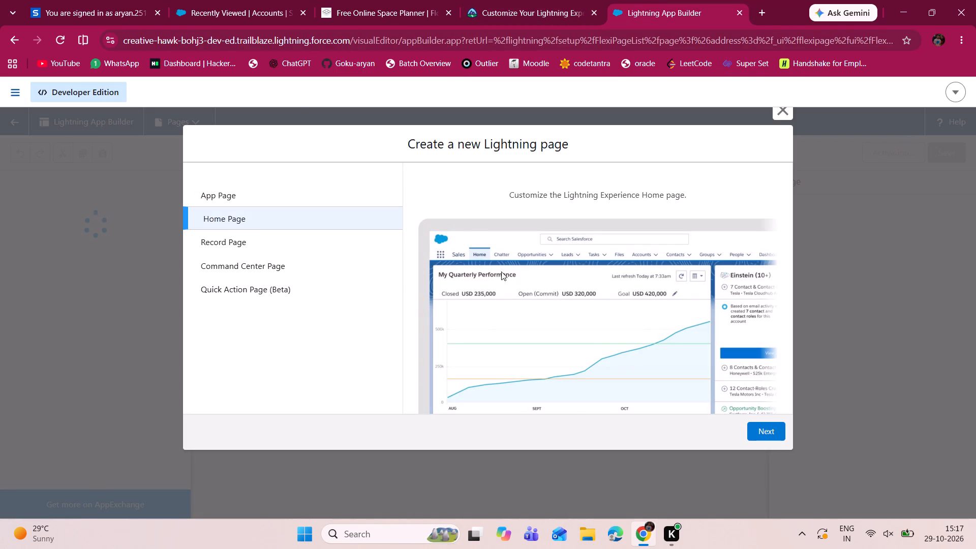
left_click(521, 0)
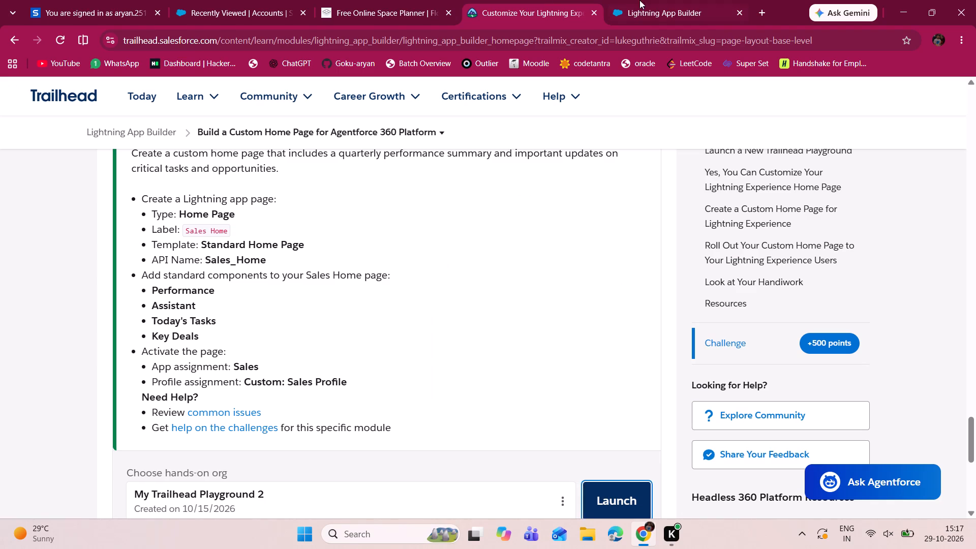
left_click(649, 0)
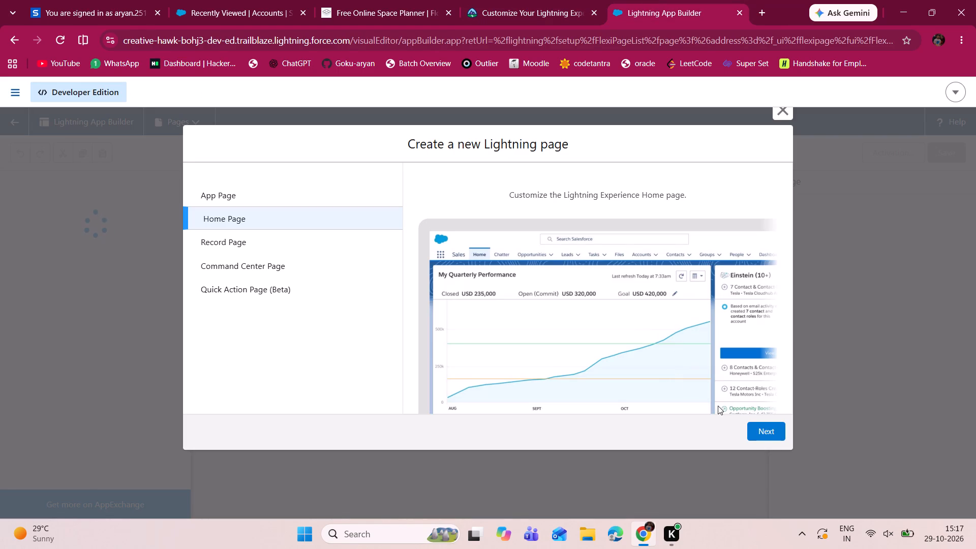
left_click(772, 429)
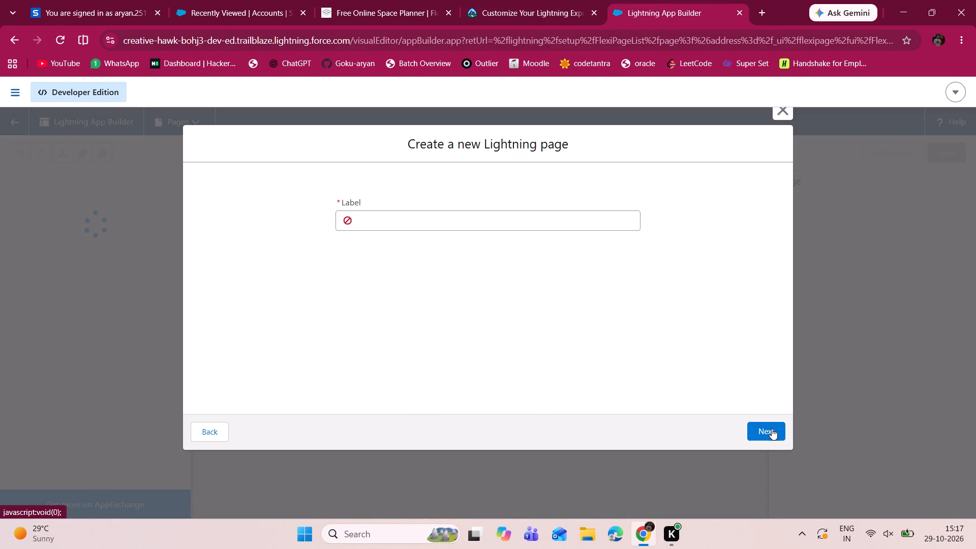
Label the new page Sales Home, copying the label from the Trailhead challenge, and proceed to template selection.
left_click(529, 0)
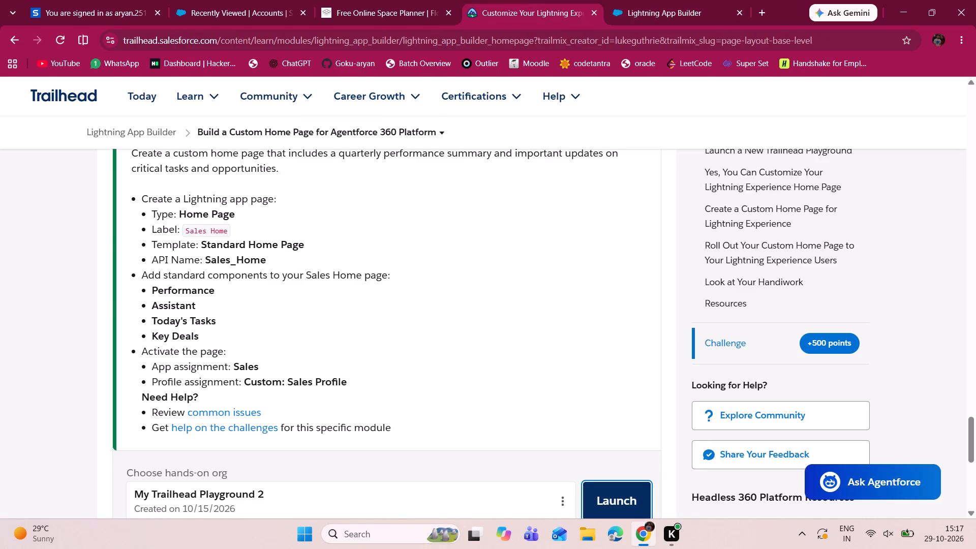
left_click_drag(186, 230, 230, 233)
key("ctrl+c")
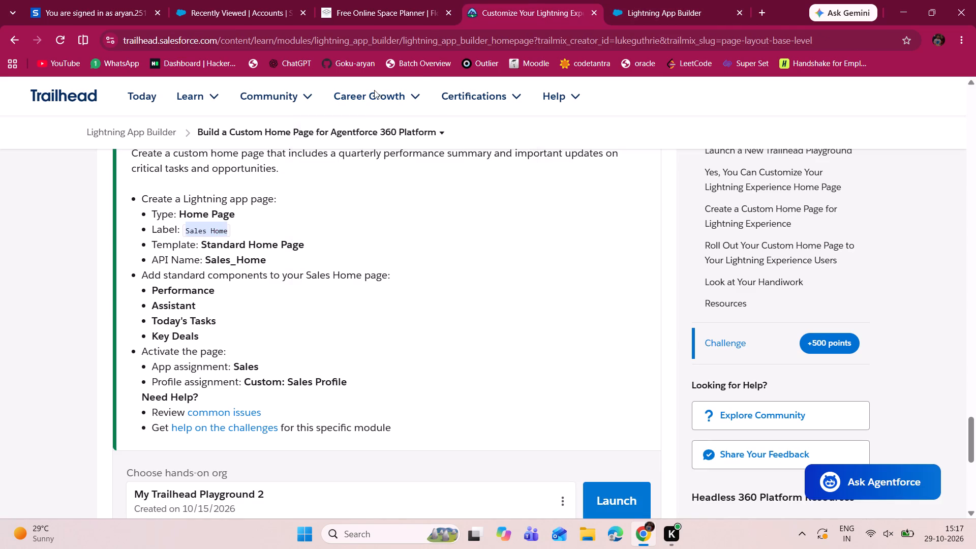
left_click(643, 0)
key("ctrl+v")
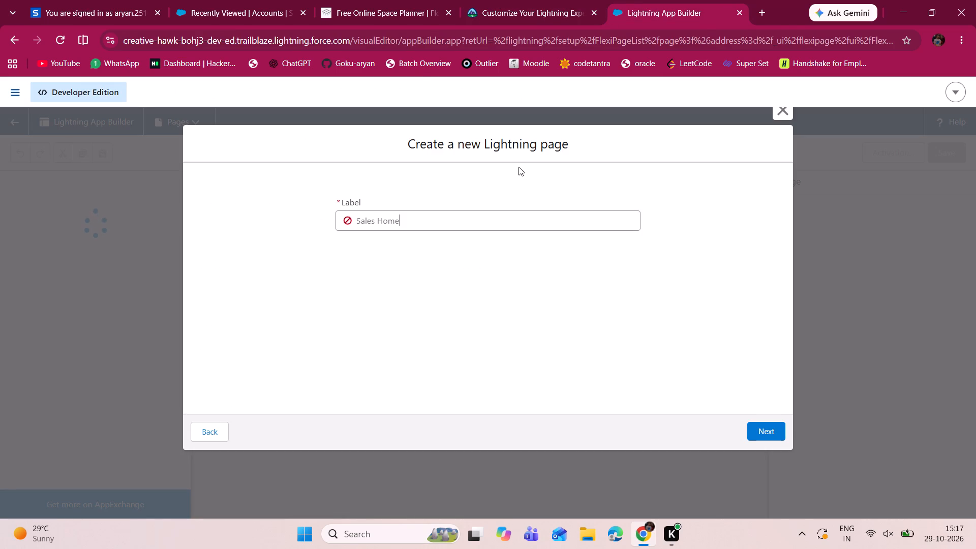
left_click(765, 431)
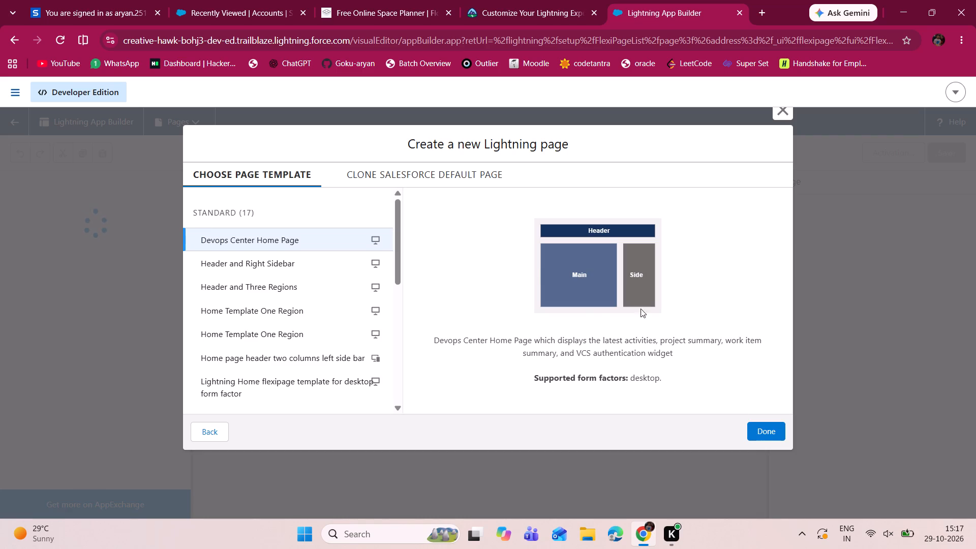
Choose the Standard Home Page template specified in the challenge and finish creating the page.
left_click(537, 0)
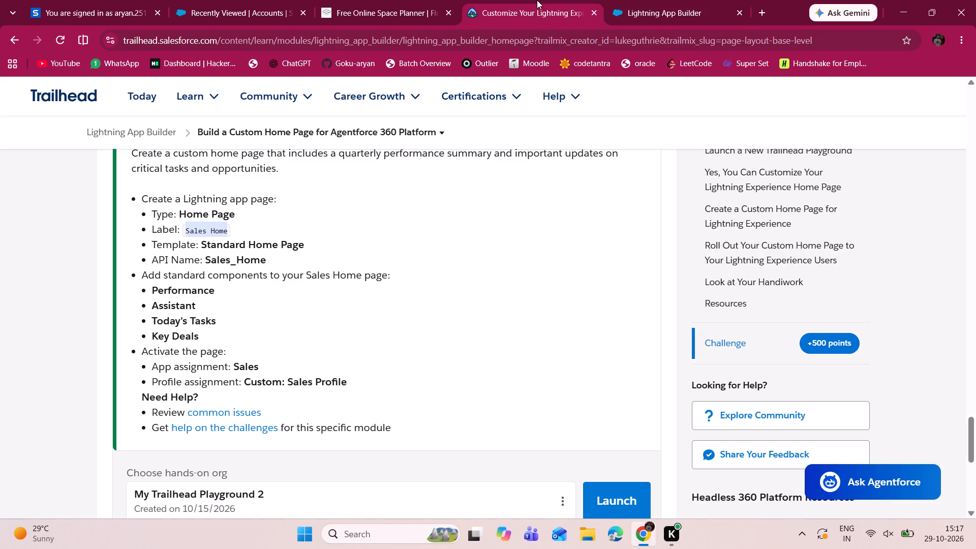
left_click(613, 0)
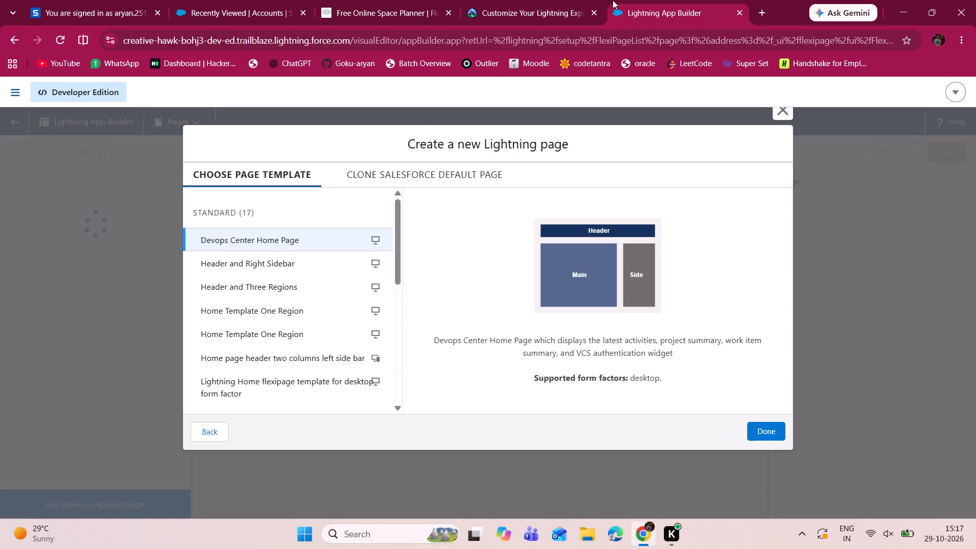
scroll(308, 319, "down", 3)
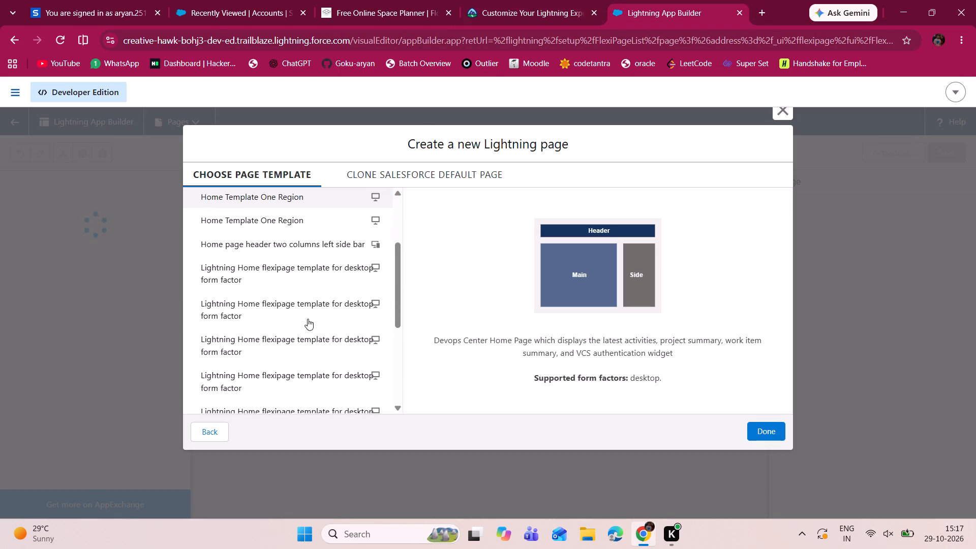
scroll(308, 319, "down", 5)
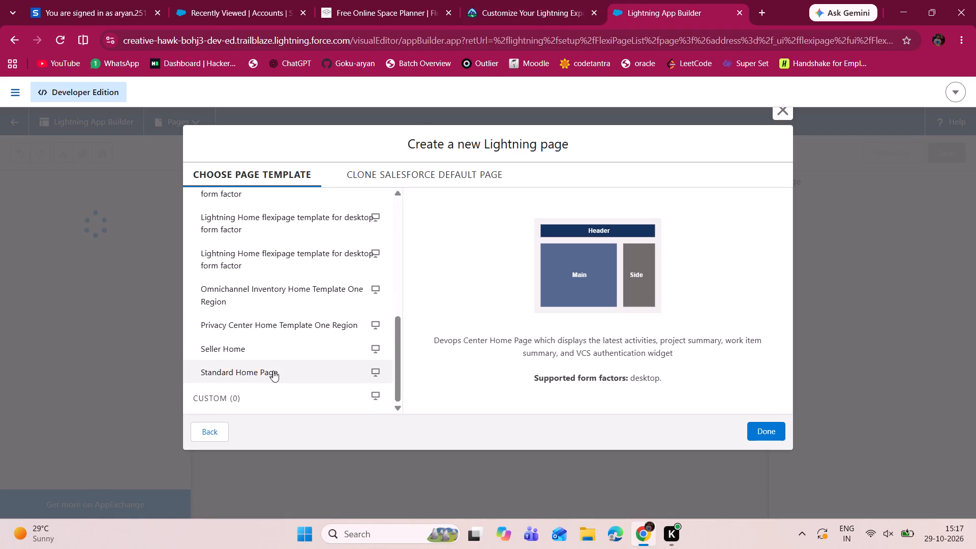
left_click(271, 373)
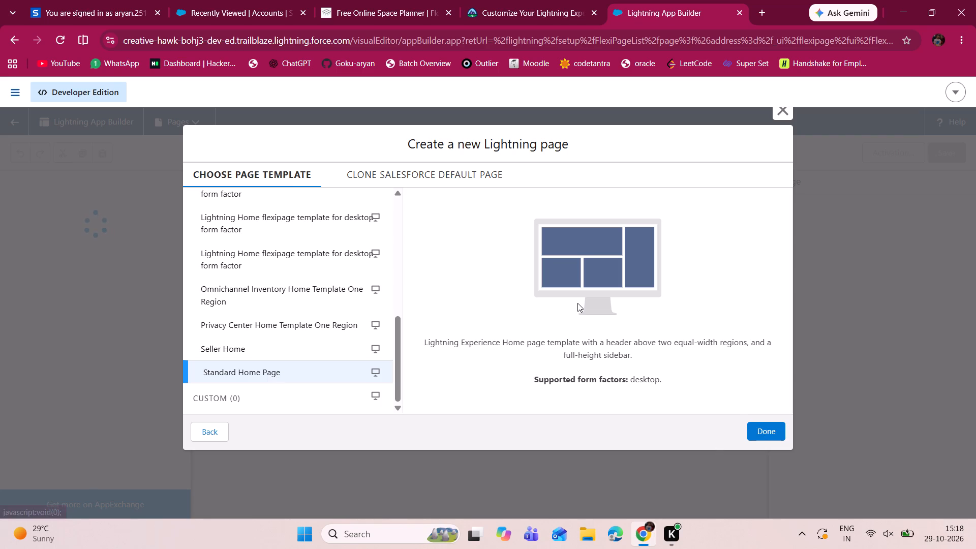
left_click(314, 376)
left_click(543, 0)
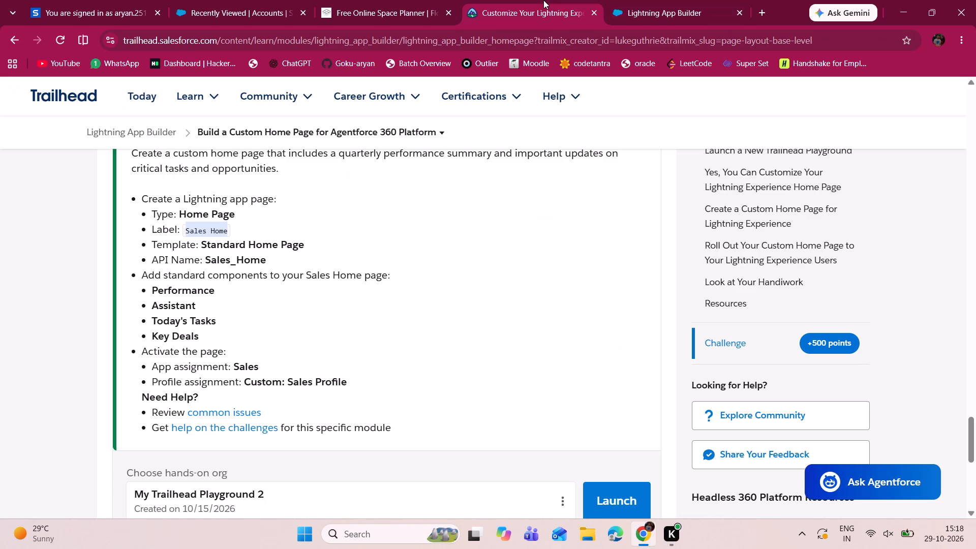
left_click(684, 0)
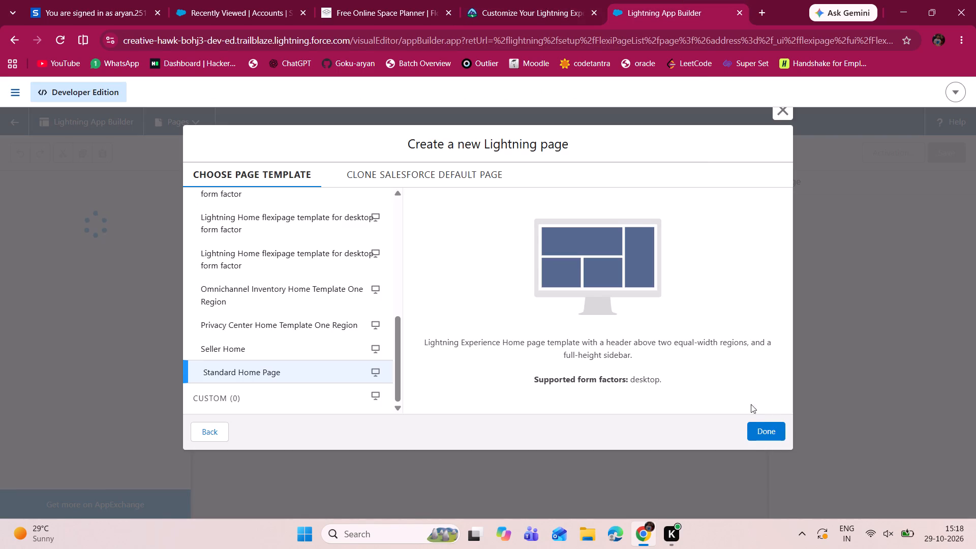
left_click(760, 434)
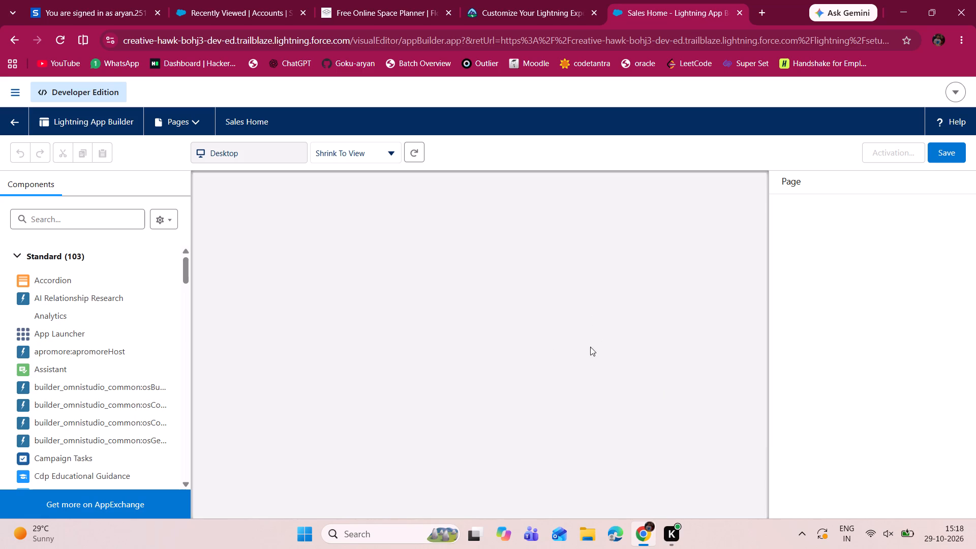
Compare the new Sales Home page with the Trailhead challenge's component and activation requirements, dismissing the New in Spring '21 pop-up in the builder.
left_click(523, 0)
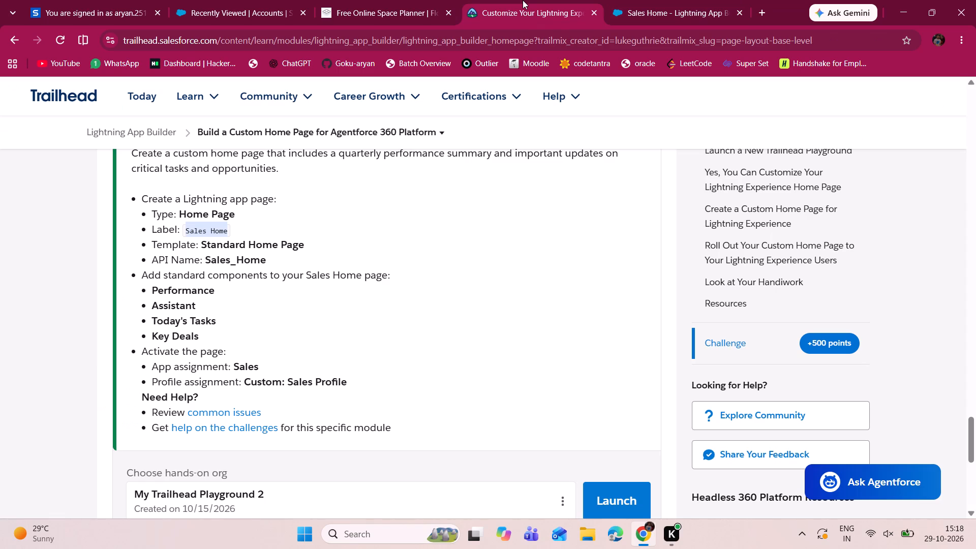
left_click(645, 0)
left_click(548, 0)
scroll(486, 342, "down", 1)
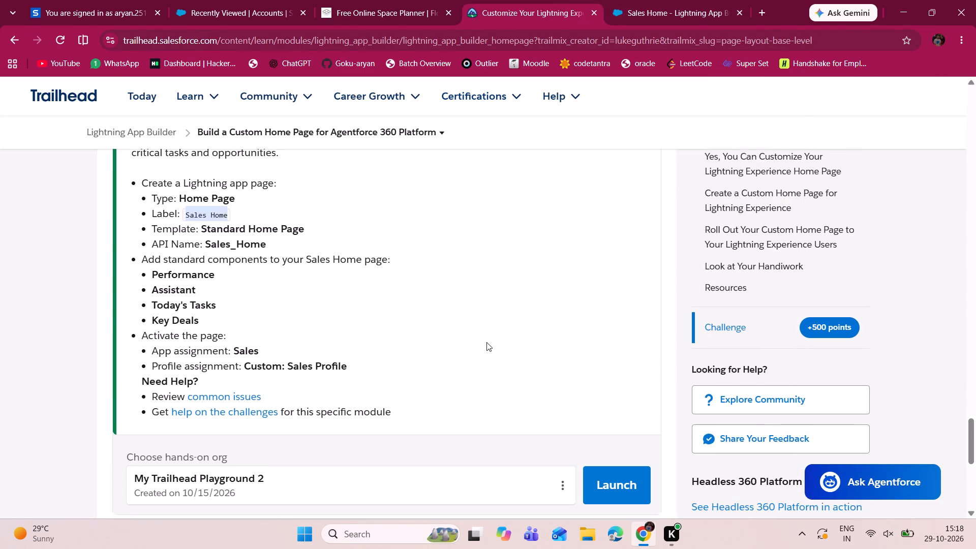
scroll(486, 342, "down", 1)
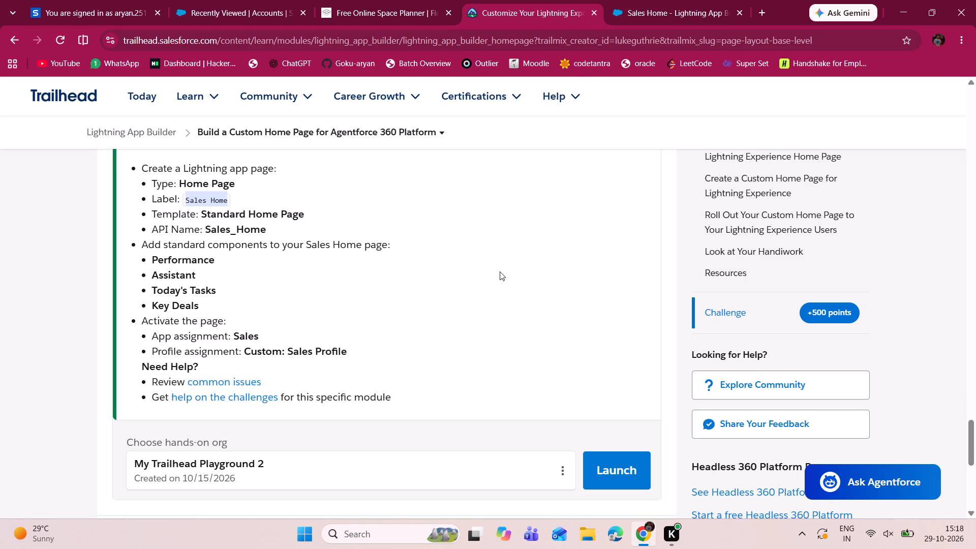
left_click(651, 0)
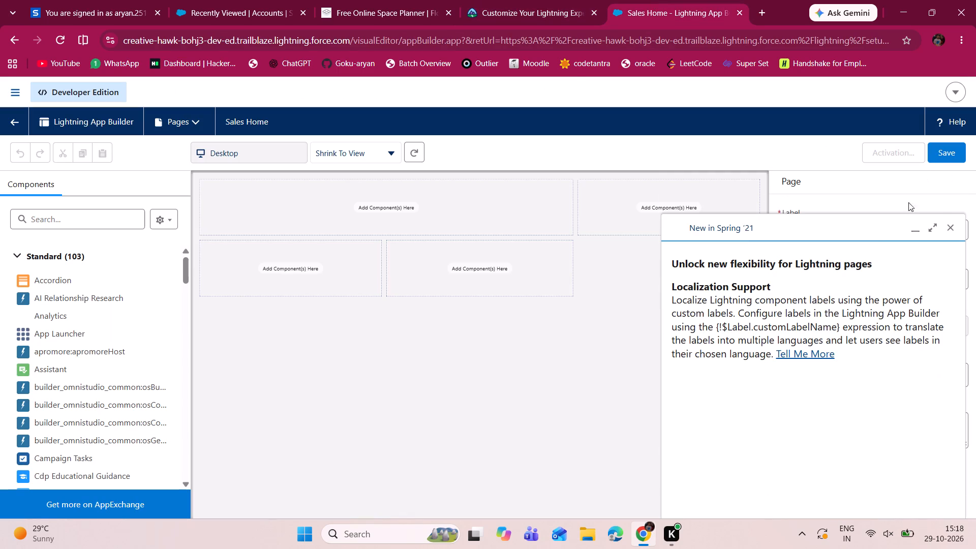
left_click(954, 229)
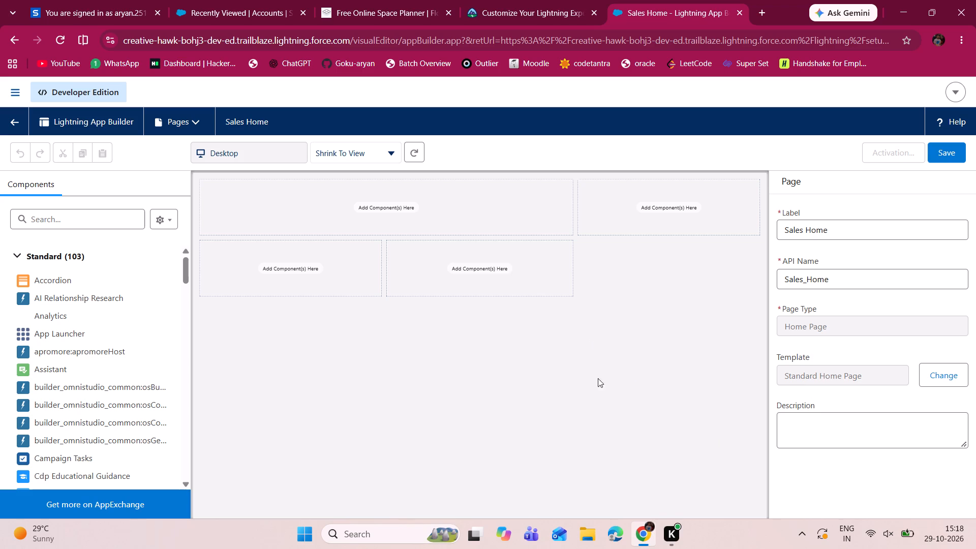
left_click(552, 0)
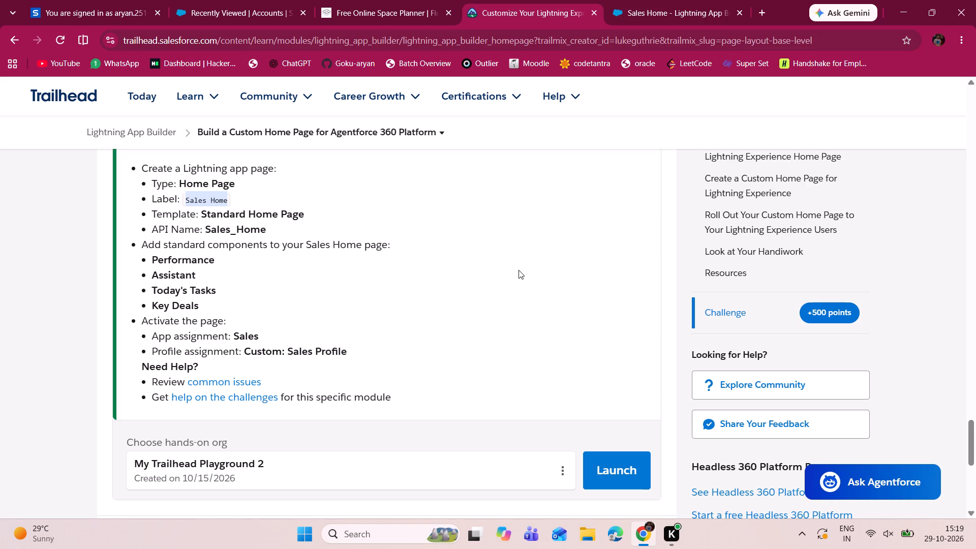
Check the component requirements in the Trailhead challenge and add the standard Performance component to the wide top region of the Sales Home page.
scroll(485, 290, "down", 1)
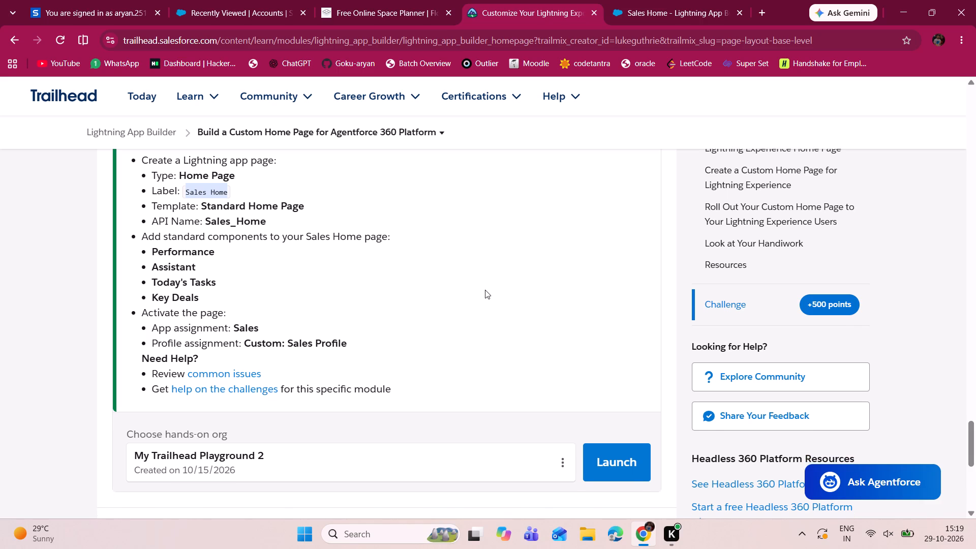
scroll(485, 290, "down", 1)
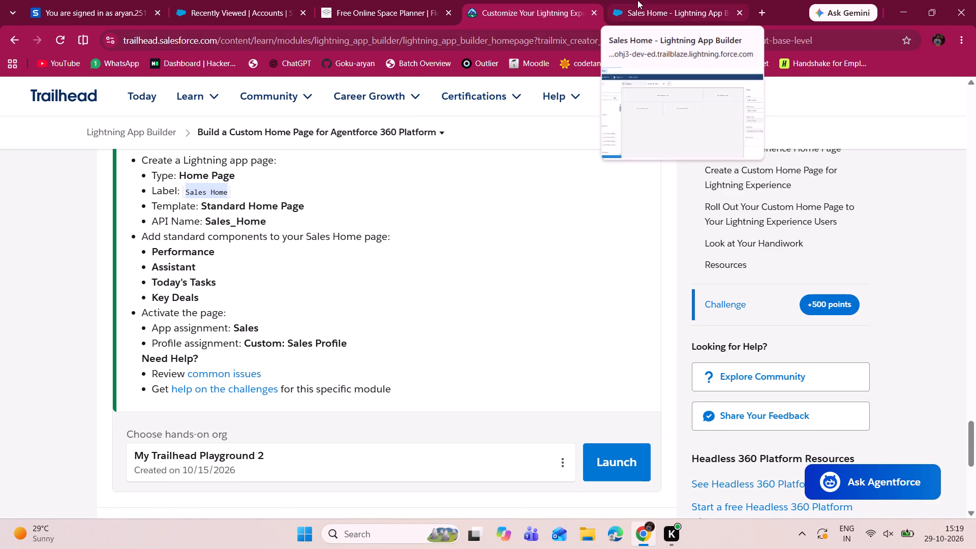
left_click(637, 0)
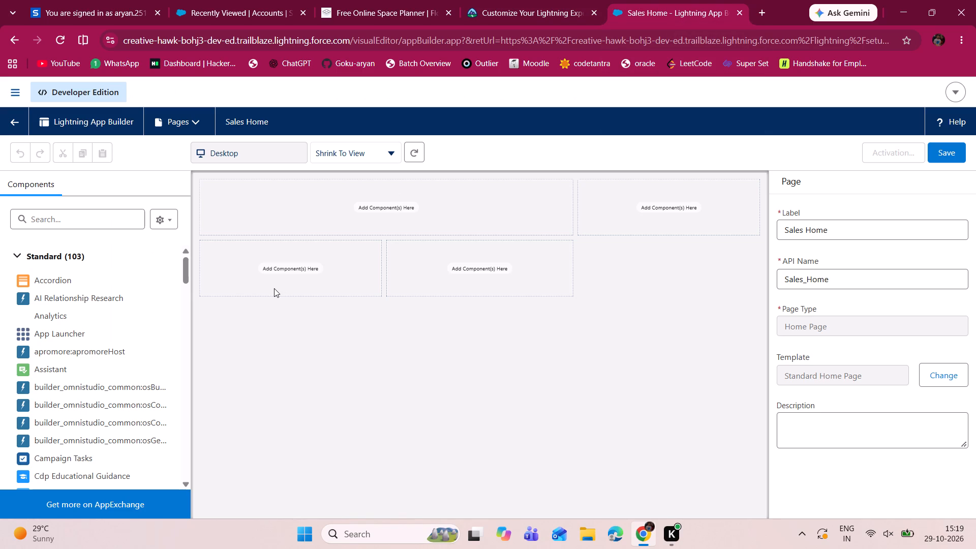
left_click(505, 0)
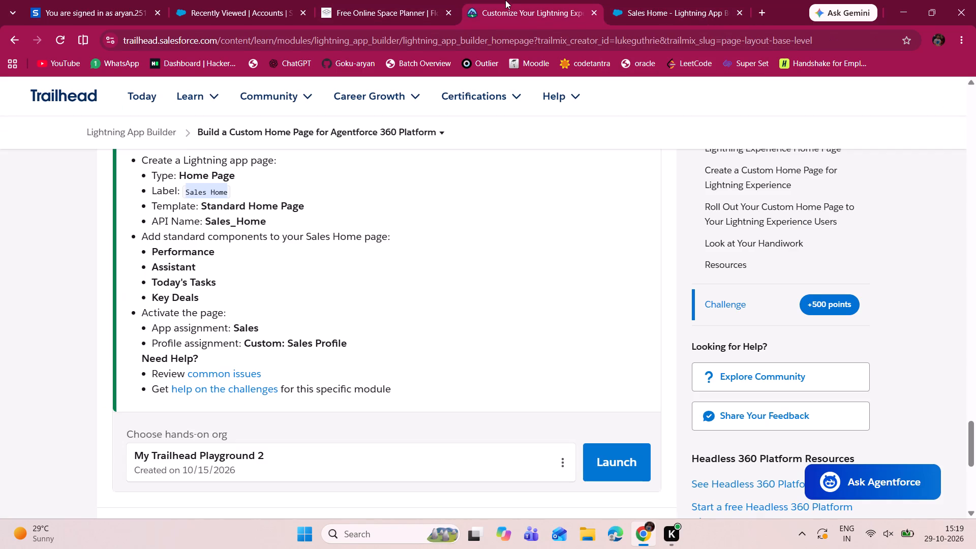
left_click(648, 0)
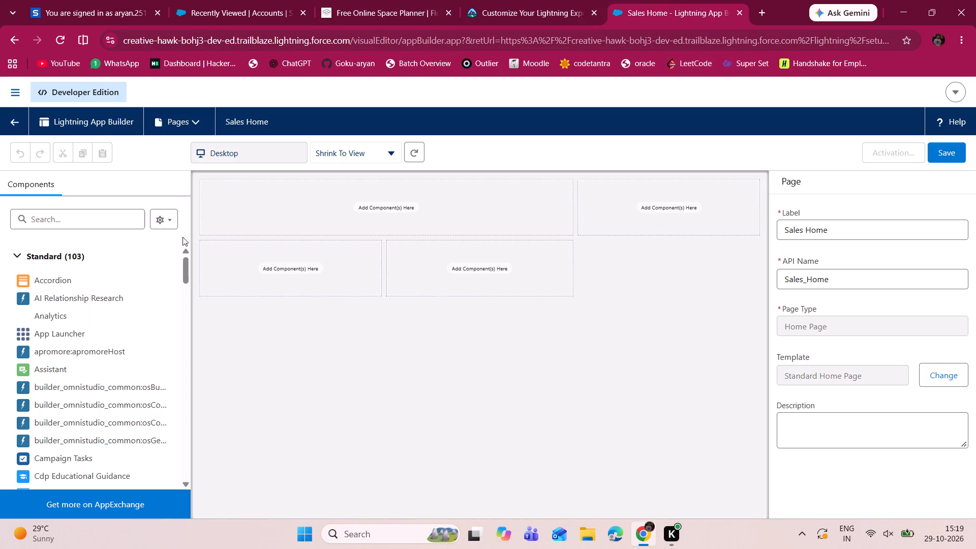
left_click(105, 220)
type("perf")
left_click(56, 281)
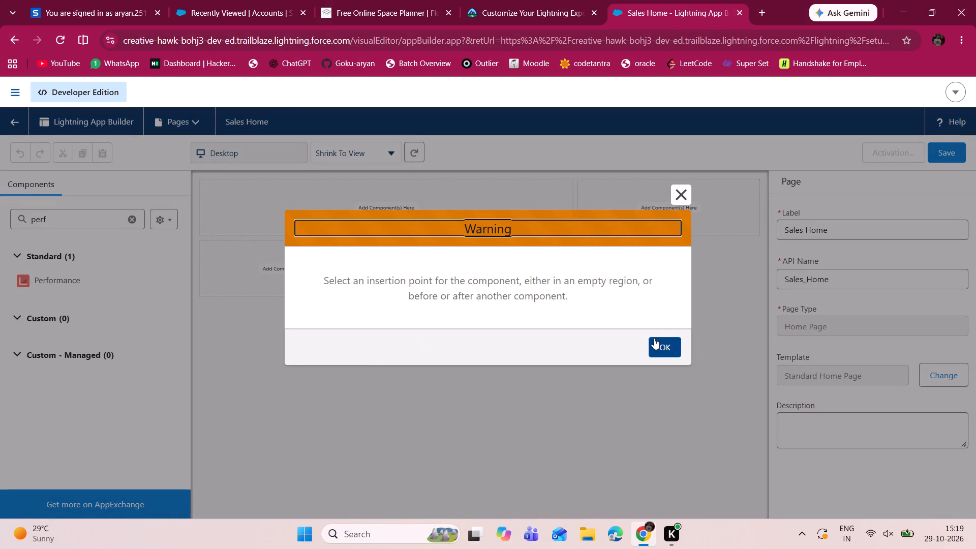
left_click(664, 347)
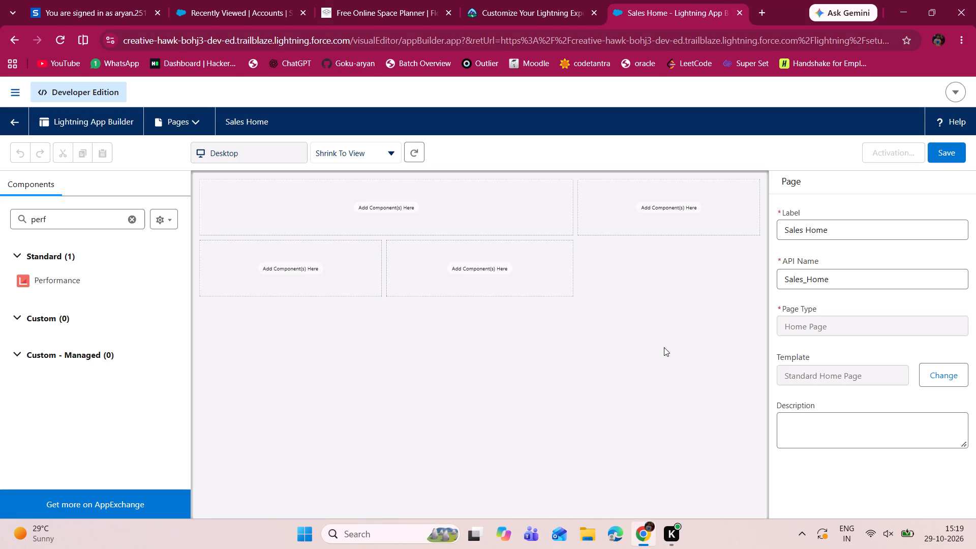
left_click(171, 279)
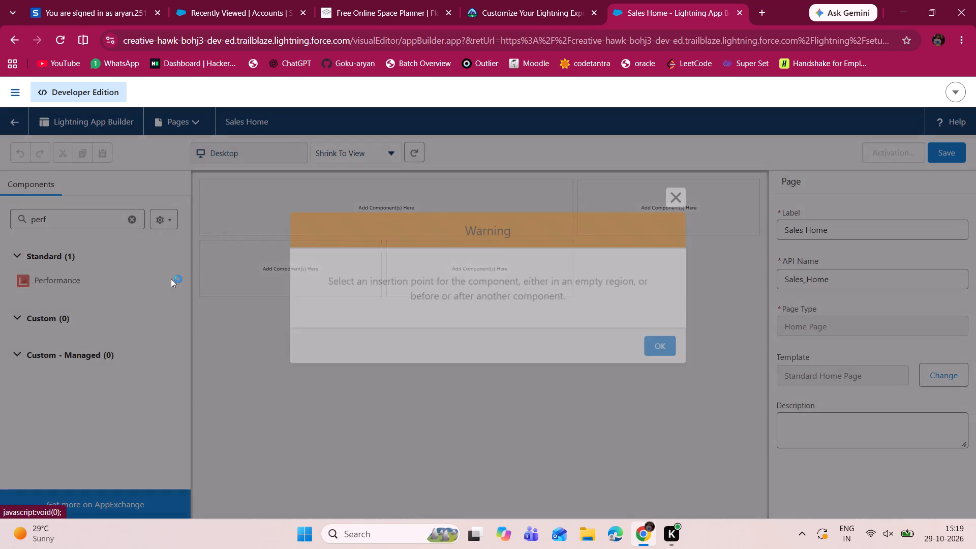
left_click(662, 346)
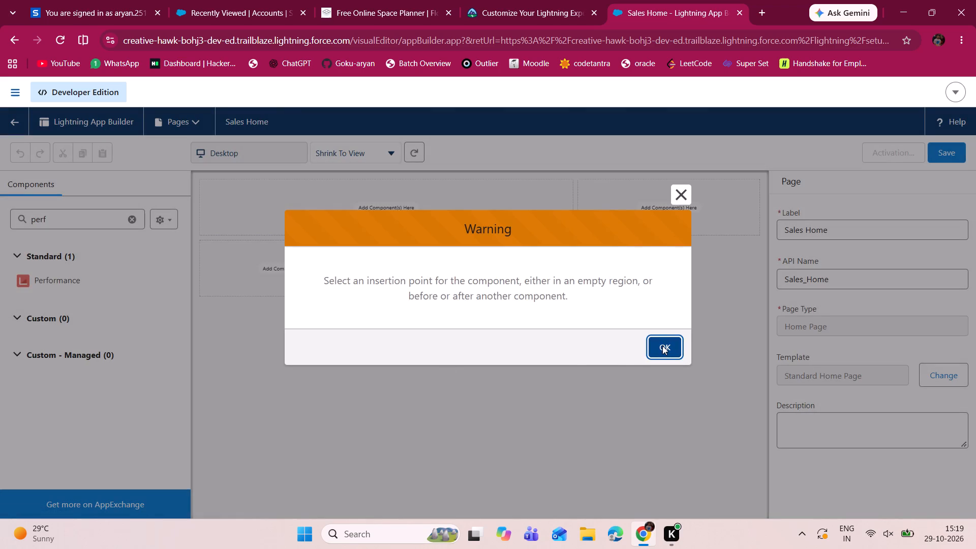
double_click(408, 211)
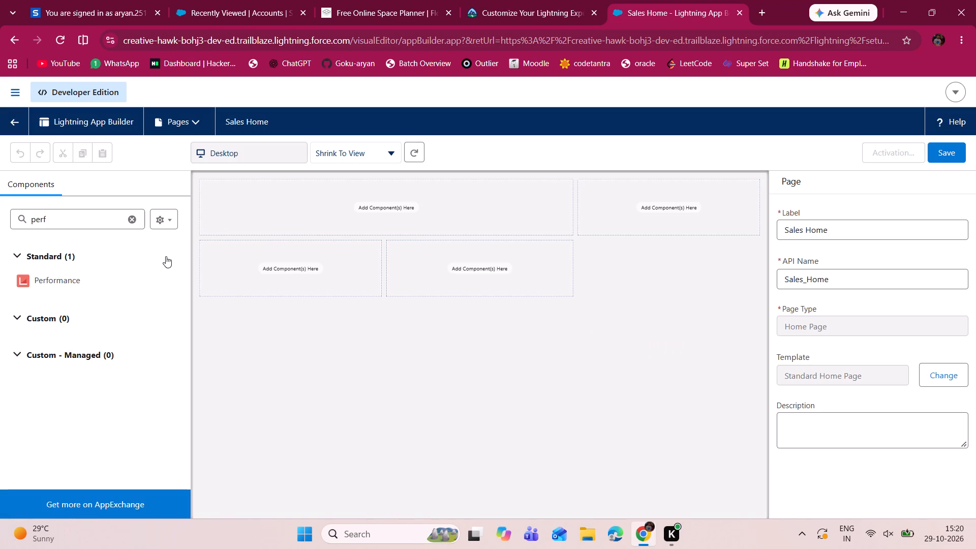
left_click_drag(110, 283, 340, 222)
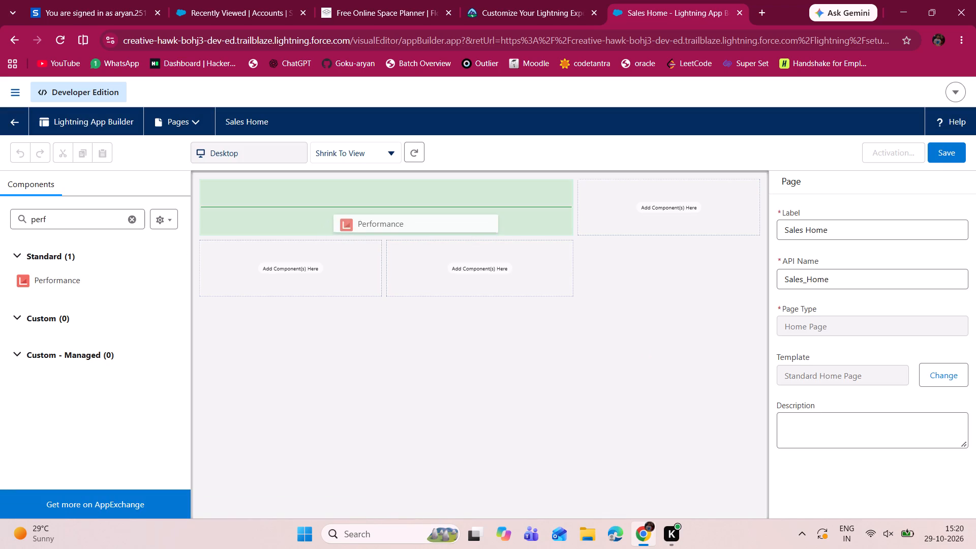
left_click_drag(340, 222, 340, 221)
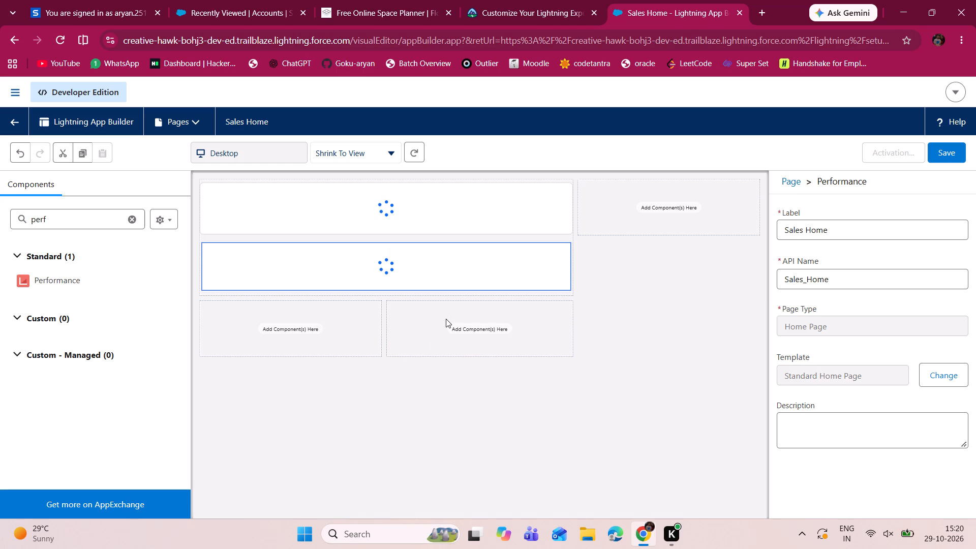
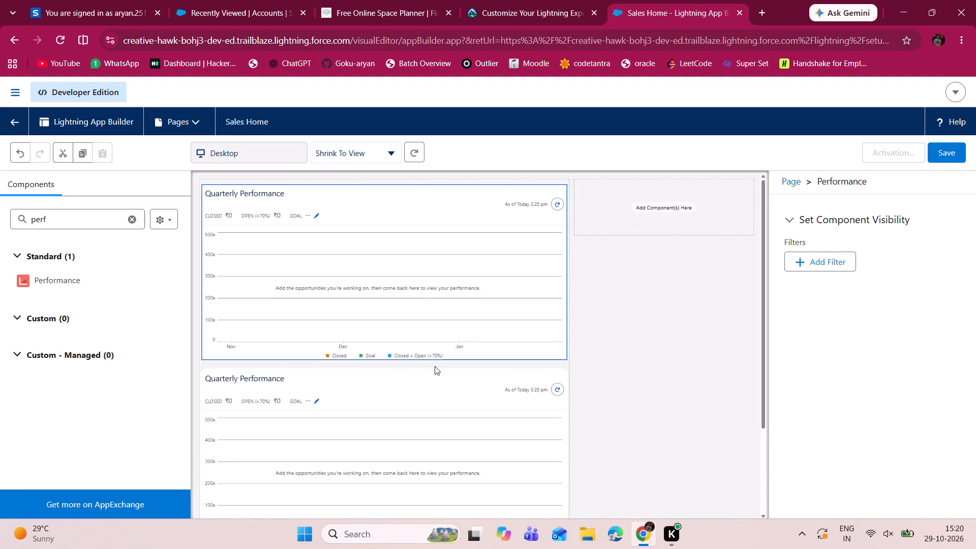
Delete the duplicate Performance component from the Sales Home page, leaving one in the wide top region.
scroll(435, 366, "down", 5)
scroll(435, 366, "up", 1)
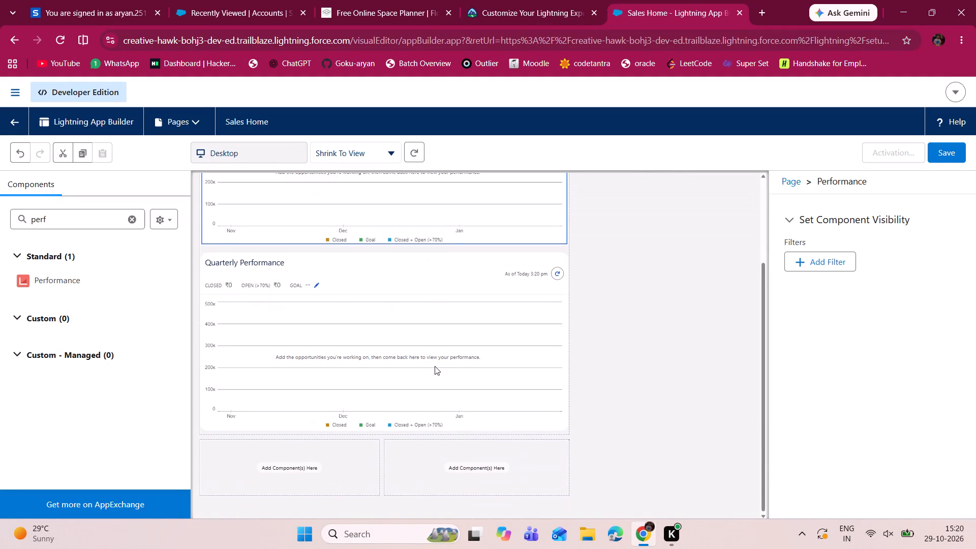
scroll(435, 366, "up", 4)
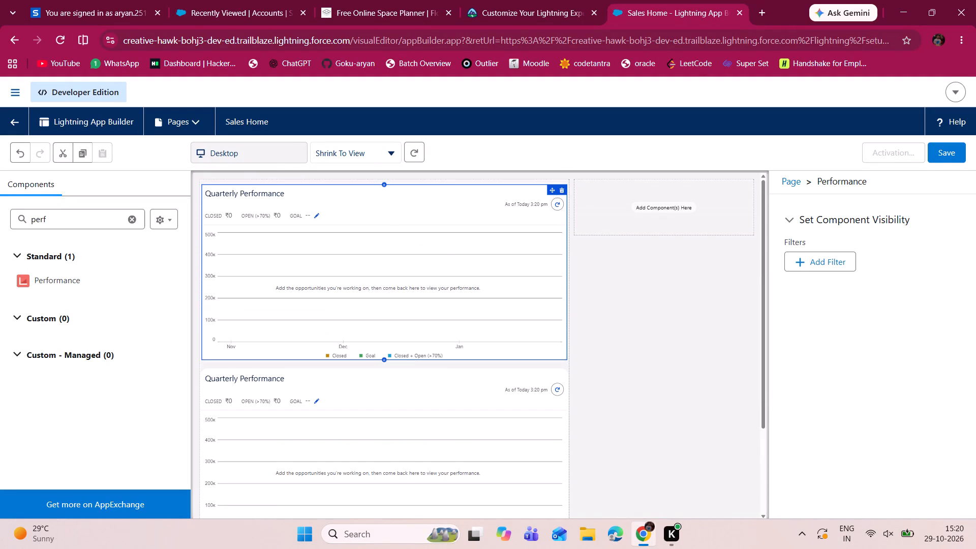
left_click(564, 191)
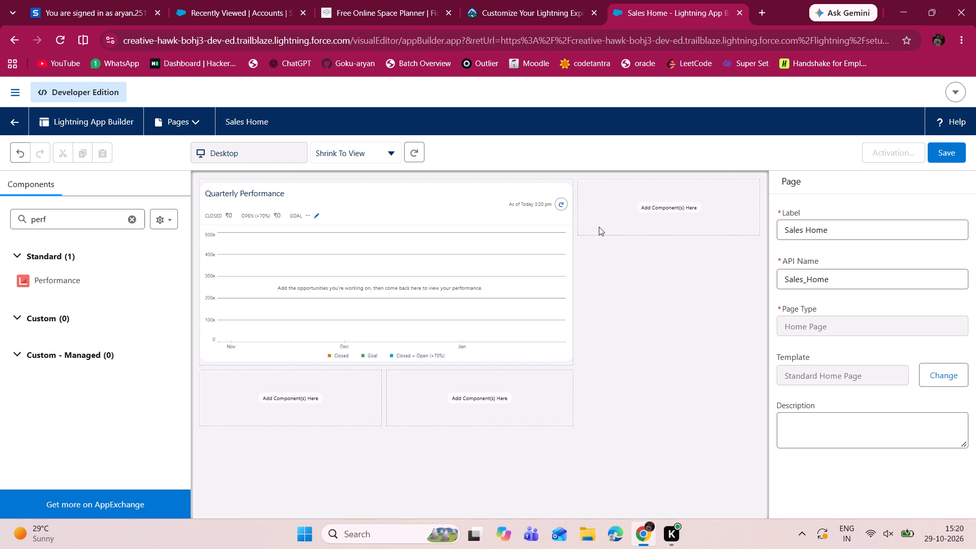
Check the challenge requirements and add the standard Assistant component to the empty region at the lower left of the page, below Performance.
left_click(518, 0)
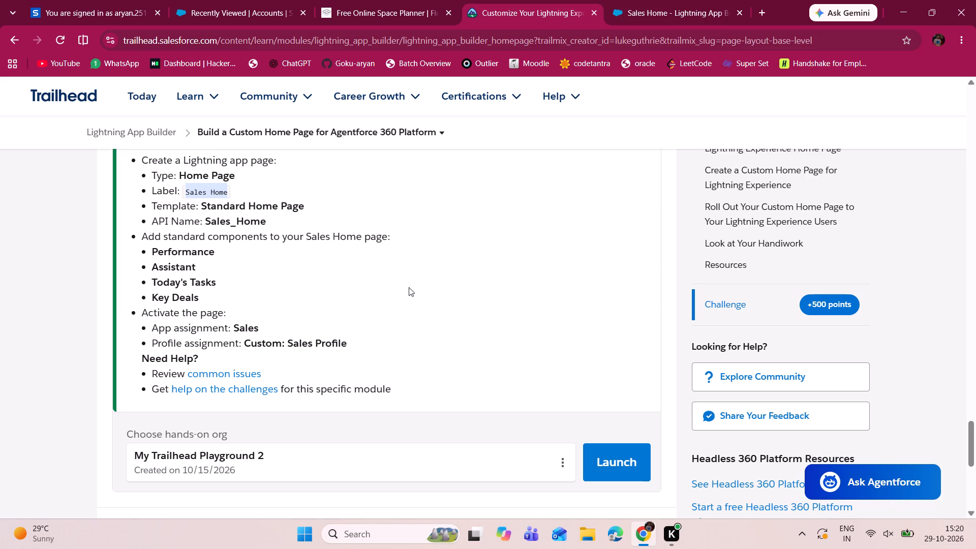
left_click(626, 0)
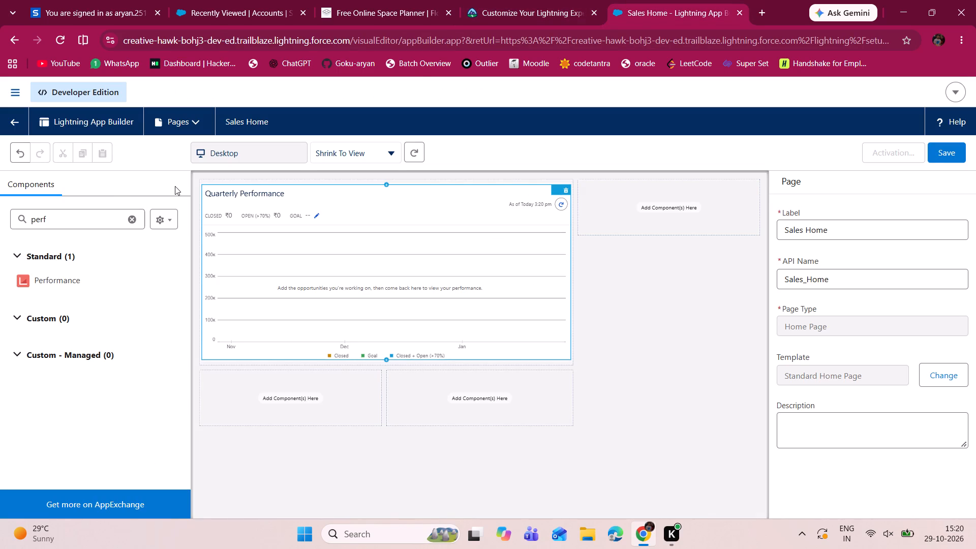
left_click_drag(90, 211, 0, 220)
type("ass")
left_click_drag(60, 281, 71, 279)
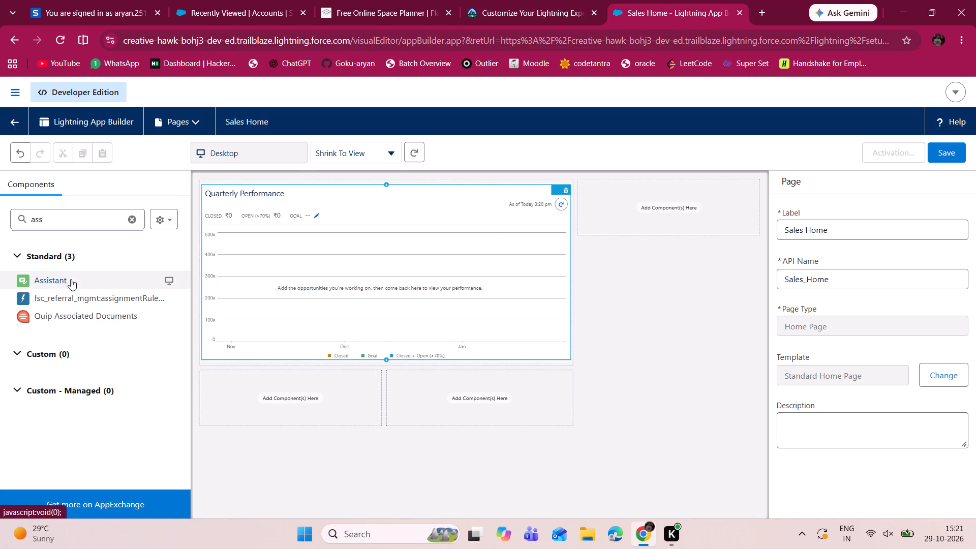
left_click_drag(71, 279, 263, 399)
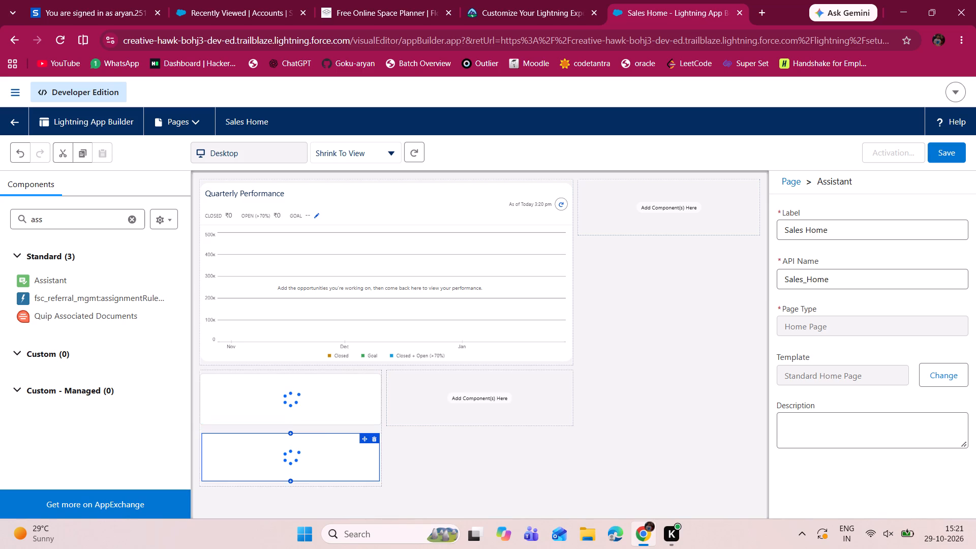
Delete the duplicate Assistant component below the first one and clear the component search.
left_click(376, 387)
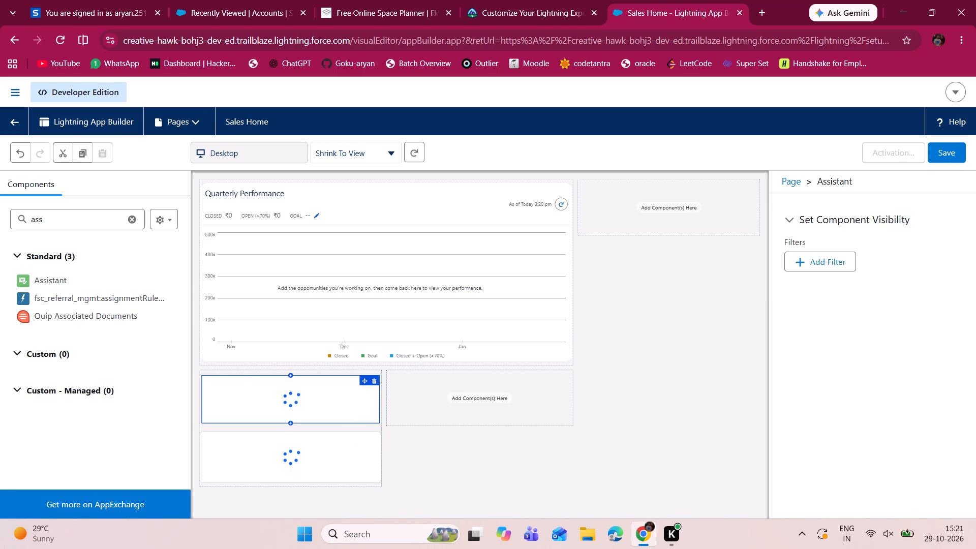
left_click(132, 219)
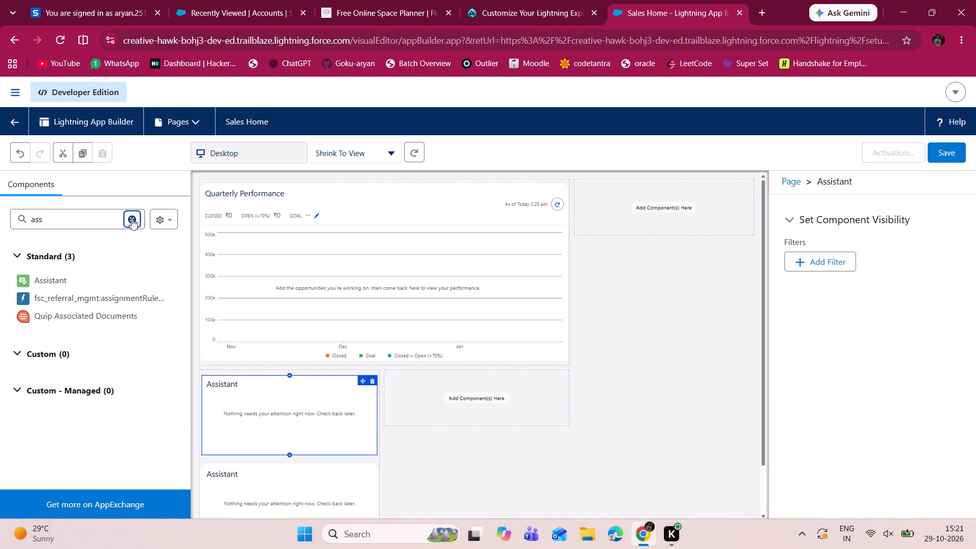
scroll(338, 467, "down", 1)
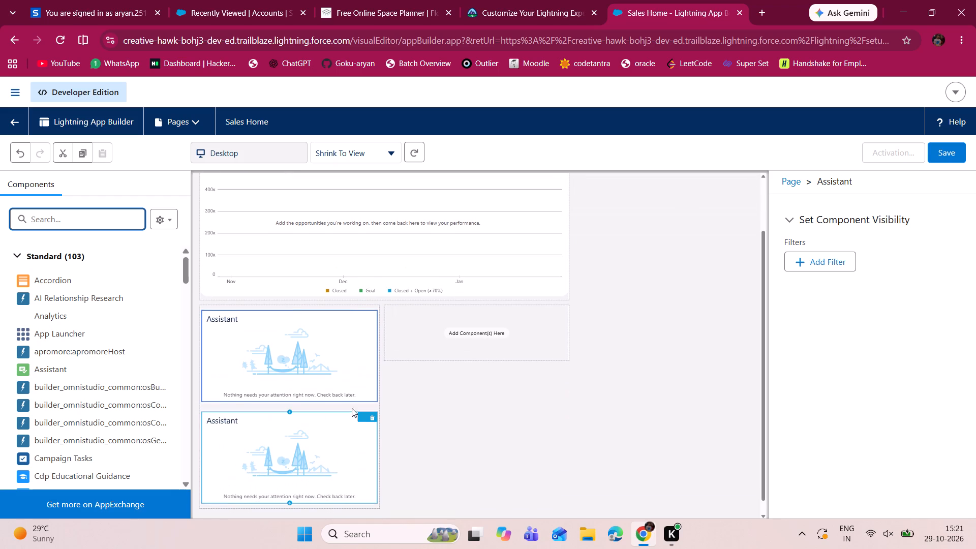
left_click(375, 421)
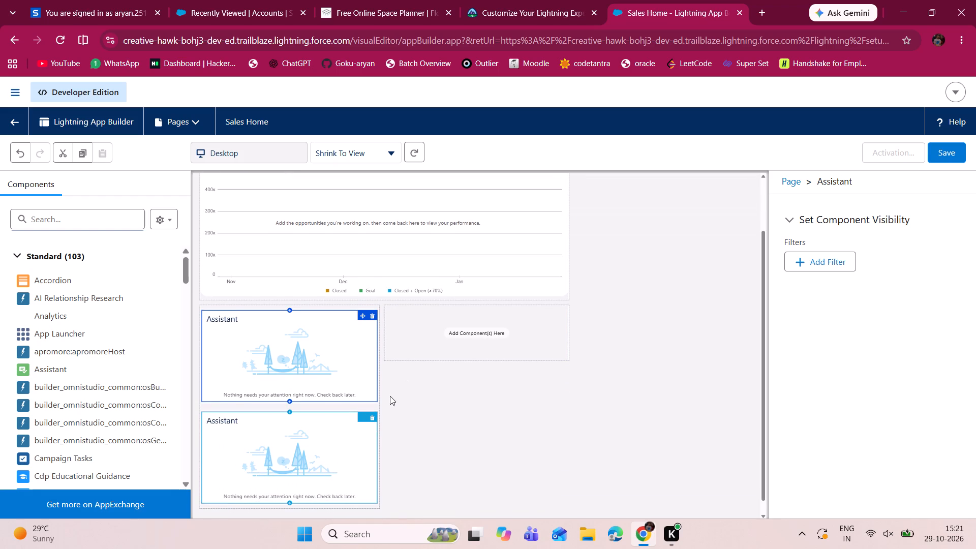
left_click(373, 415)
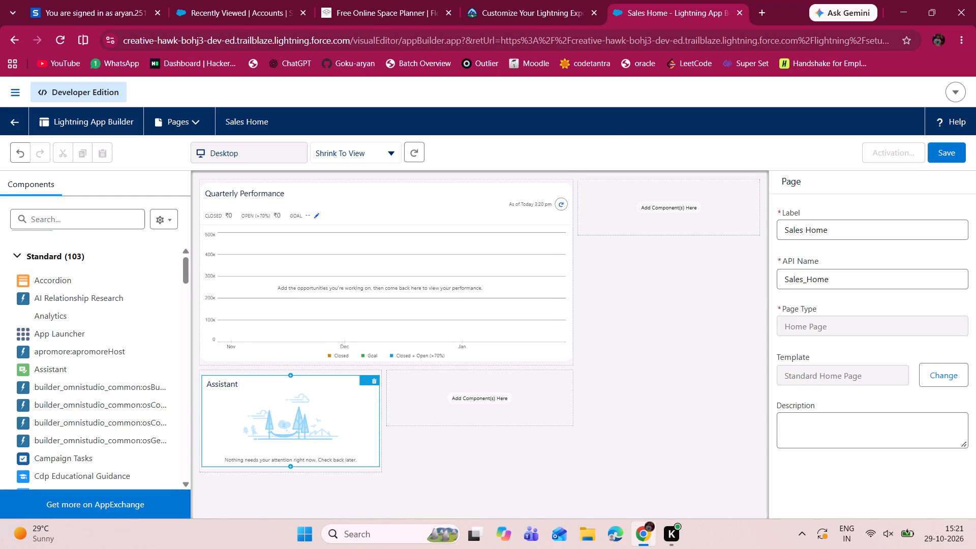
Check the next required component in the Trailhead challenge and add the standard Today's Tasks component to the empty region beside Assistant.
left_click(570, 0)
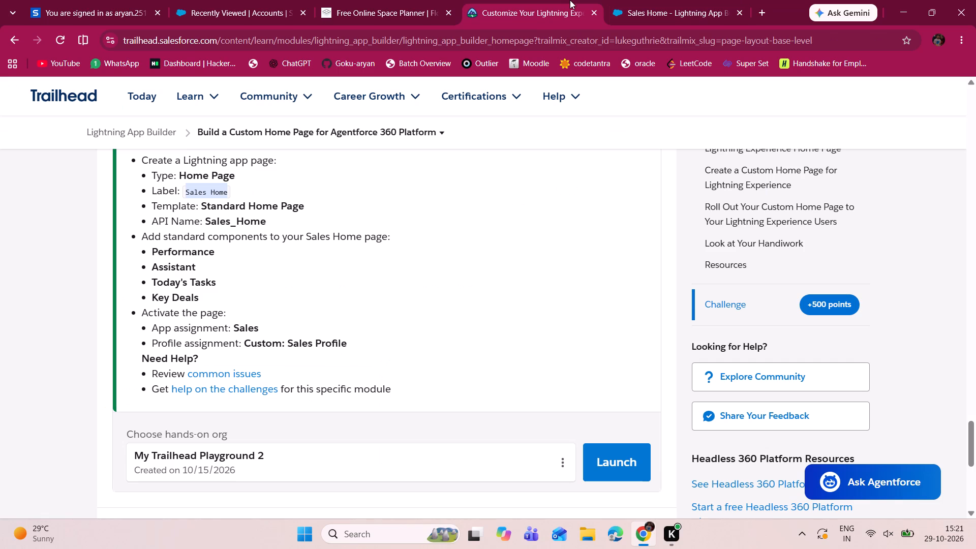
left_click(643, 0)
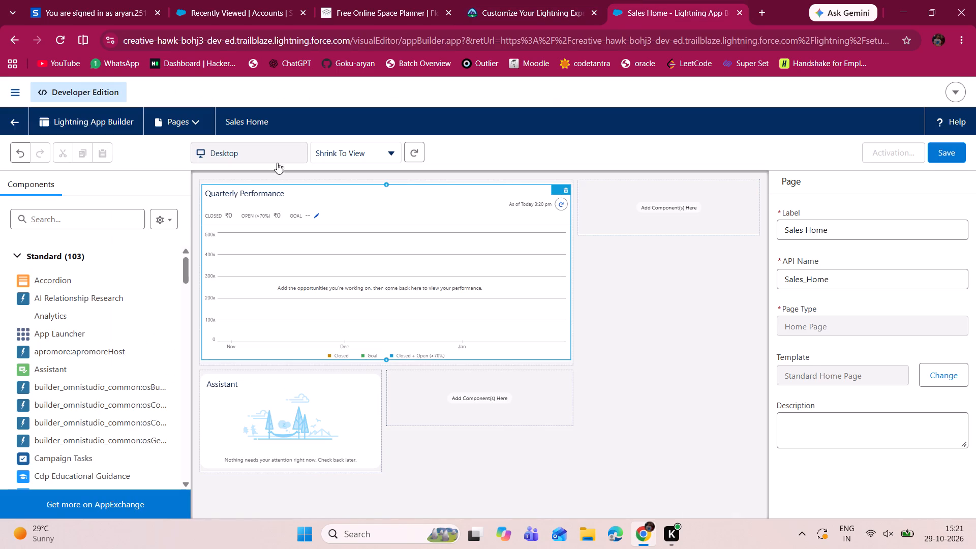
left_click(86, 218)
type("toda")
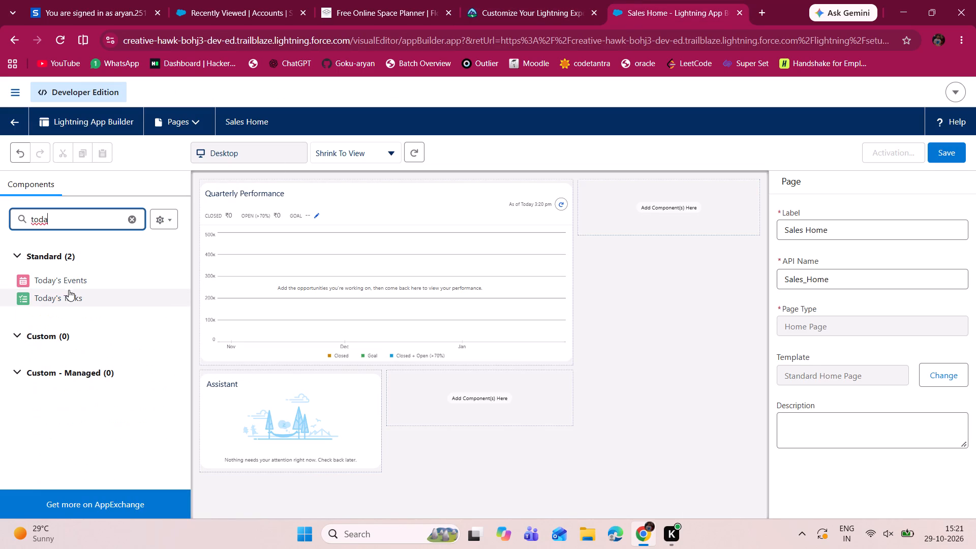
left_click(120, 307)
left_click(114, 303)
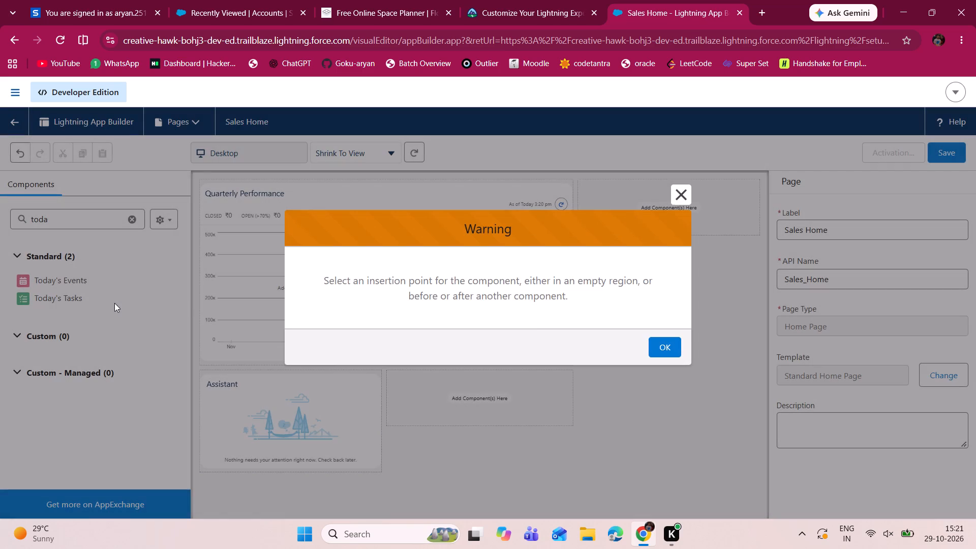
left_click(659, 348)
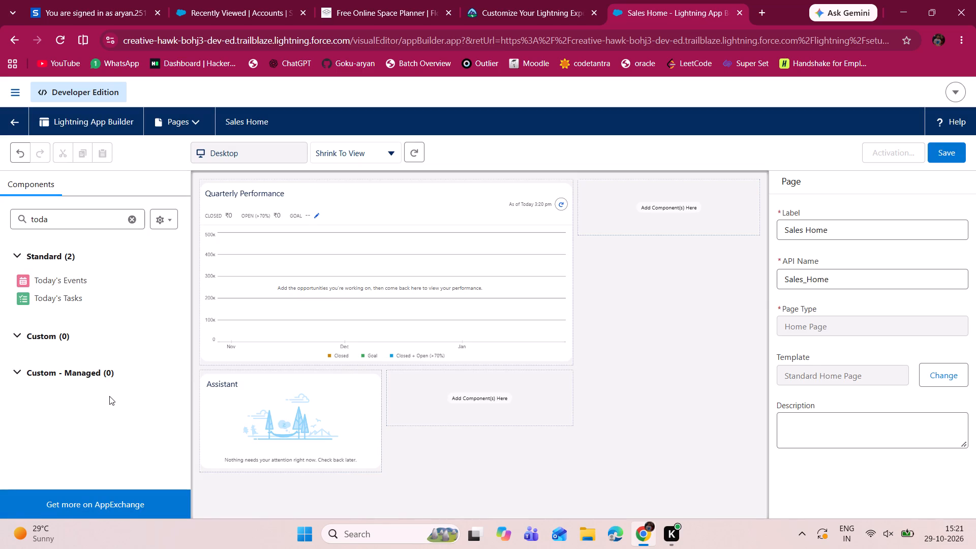
left_click(57, 300)
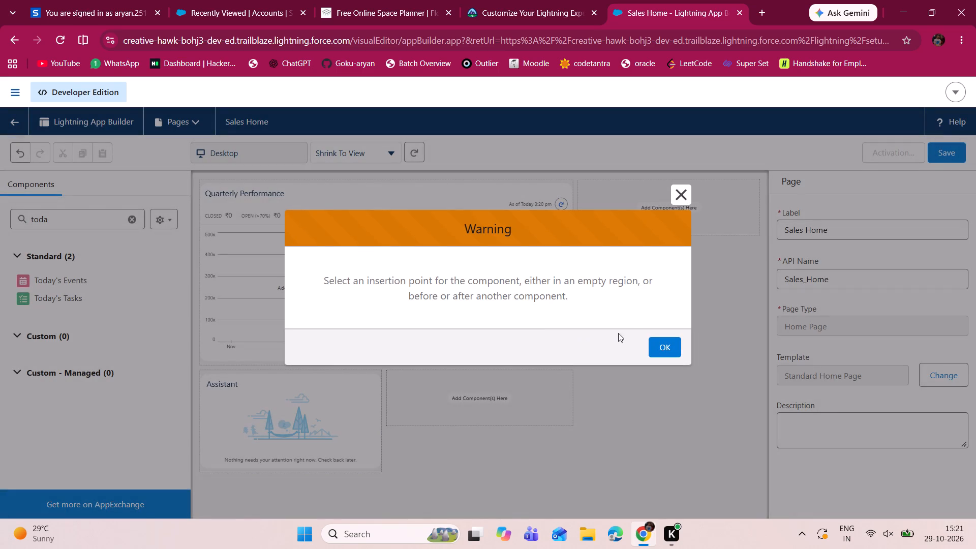
left_click(661, 343)
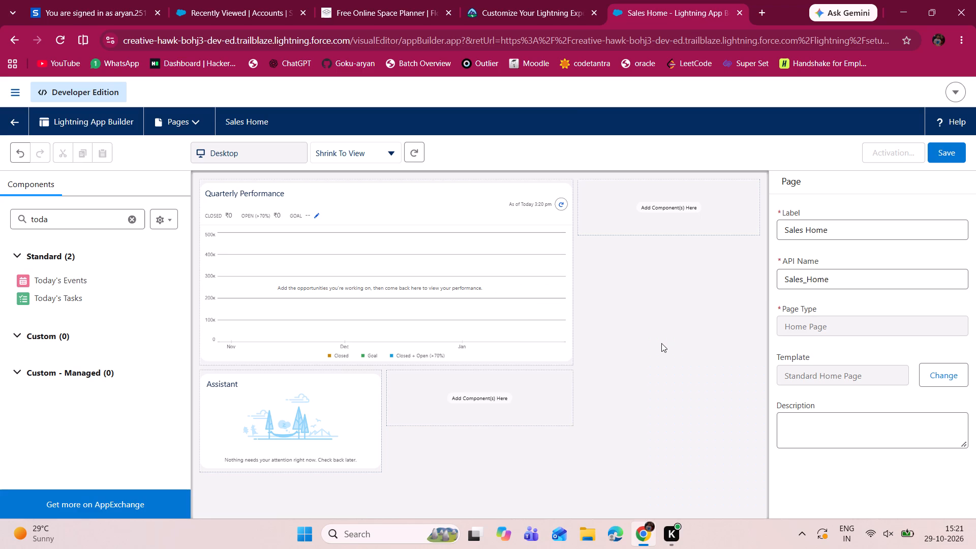
left_click_drag(53, 299, 453, 399)
Delete the duplicate Today's Tasks component from the region beside Assistant.
left_click(566, 438)
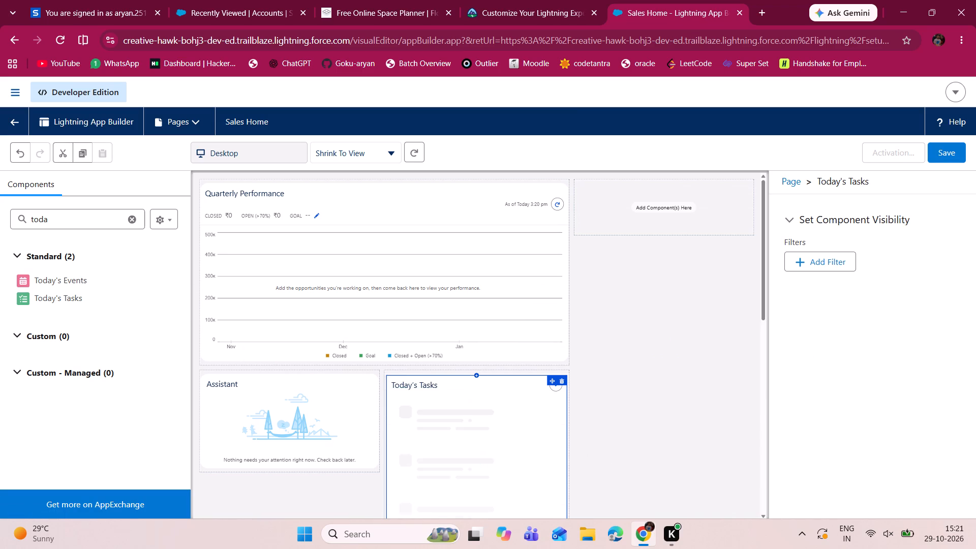
left_click(561, 385)
left_click(563, 381)
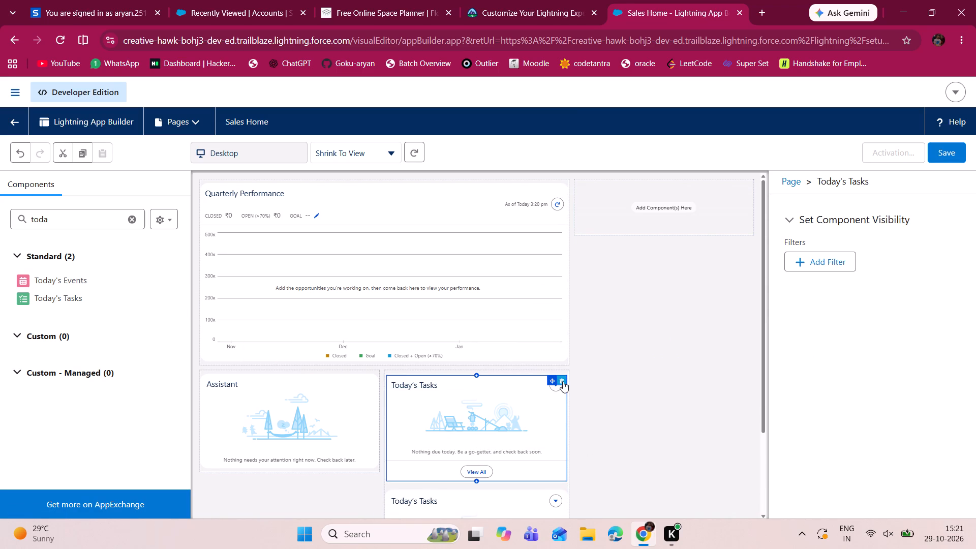
Add the standard Key Deals component required by the challenge to the narrow region beside Performance, deleting its duplicate.
left_click(533, 9)
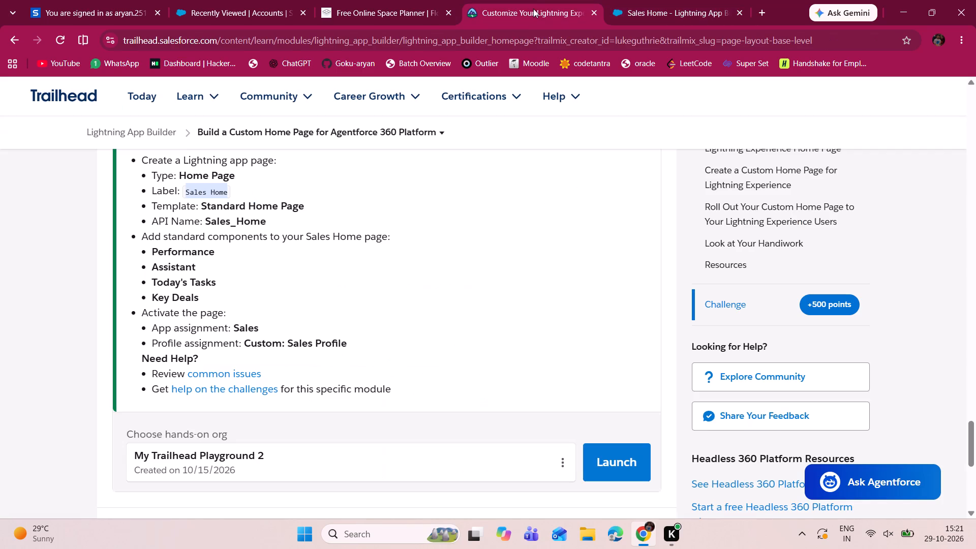
left_click(638, 0)
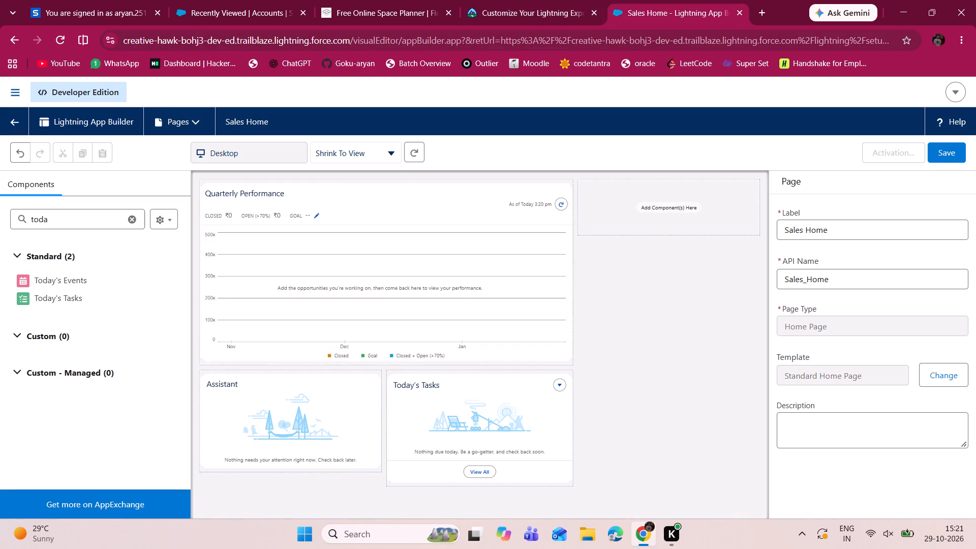
left_click(134, 219)
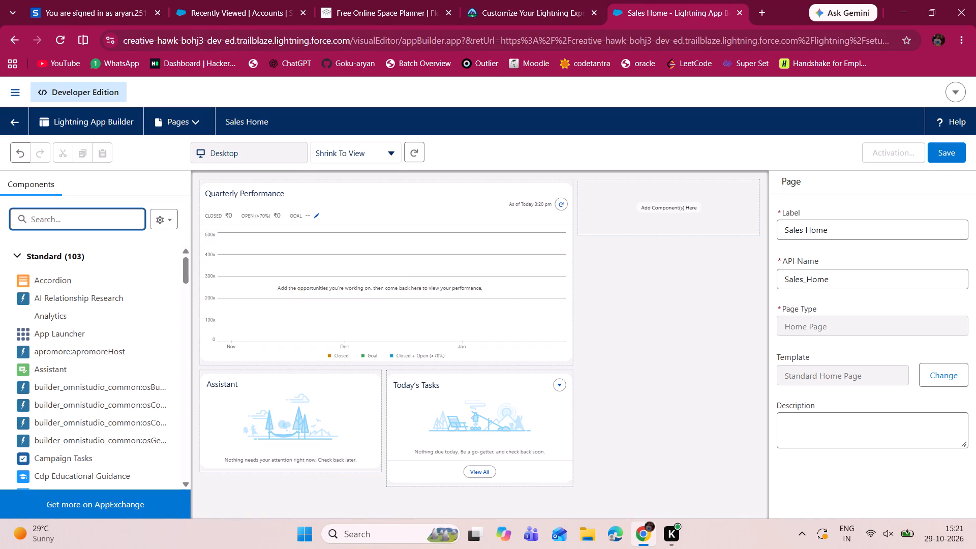
type("key")
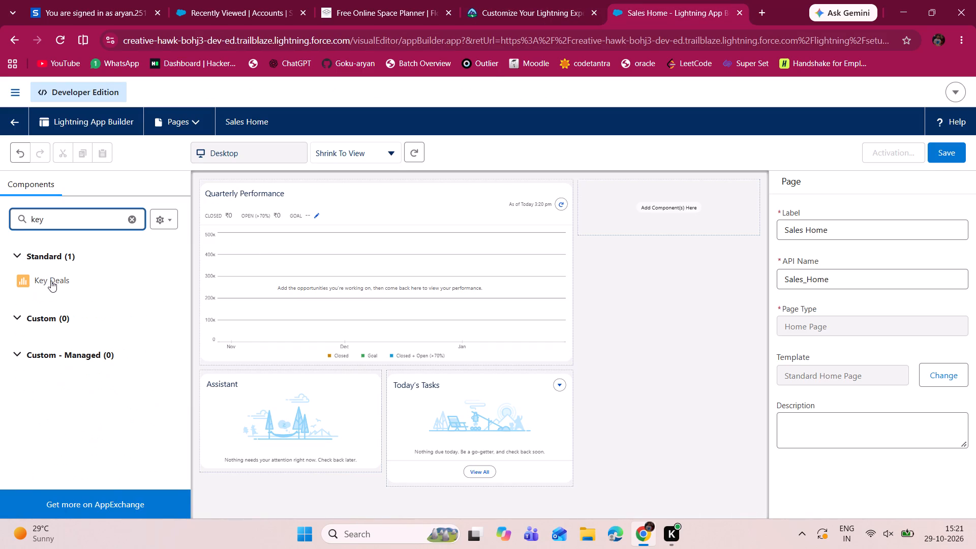
left_click_drag(51, 281, 636, 218)
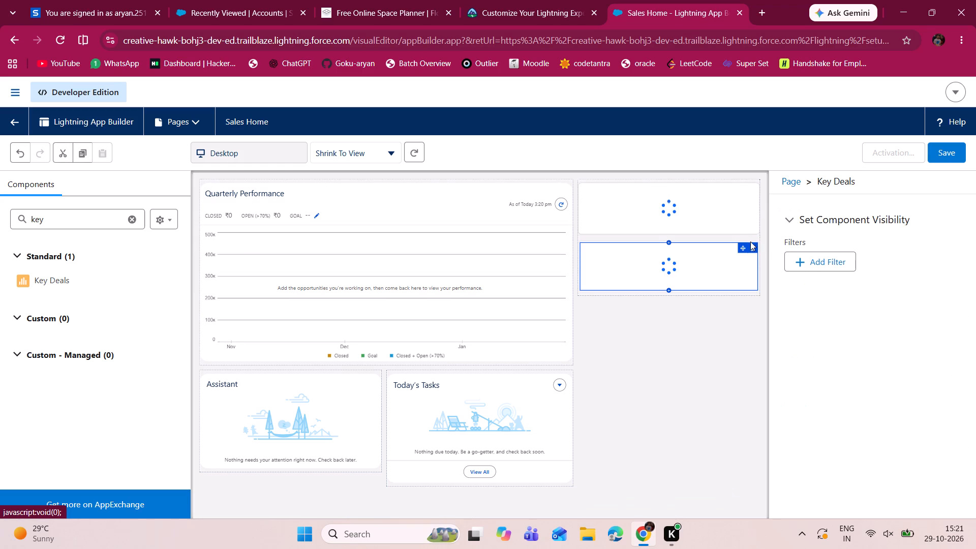
left_click(752, 249)
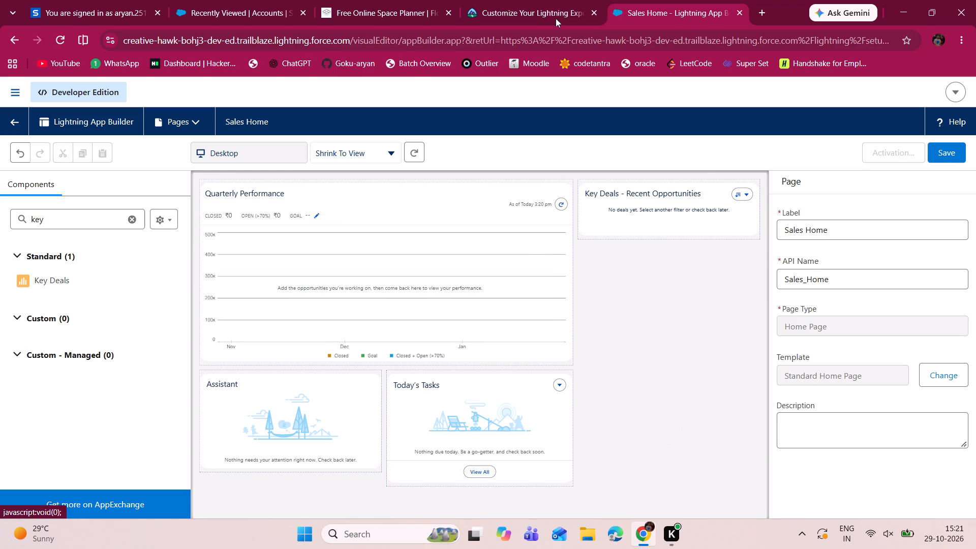
Compare the components placed on the Sales Home page with the component and activation requirements in the Trailhead challenge.
left_click(555, 0)
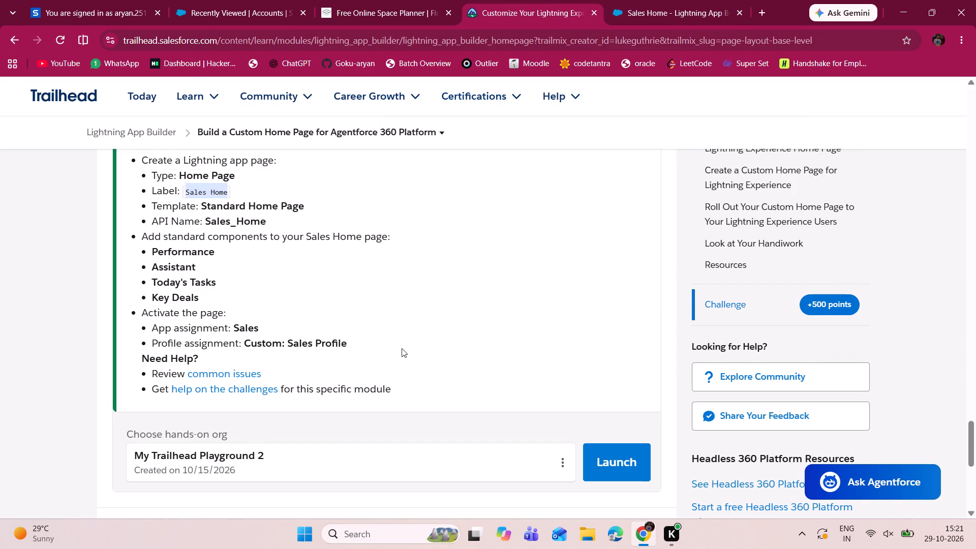
scroll(402, 348, "down", 1)
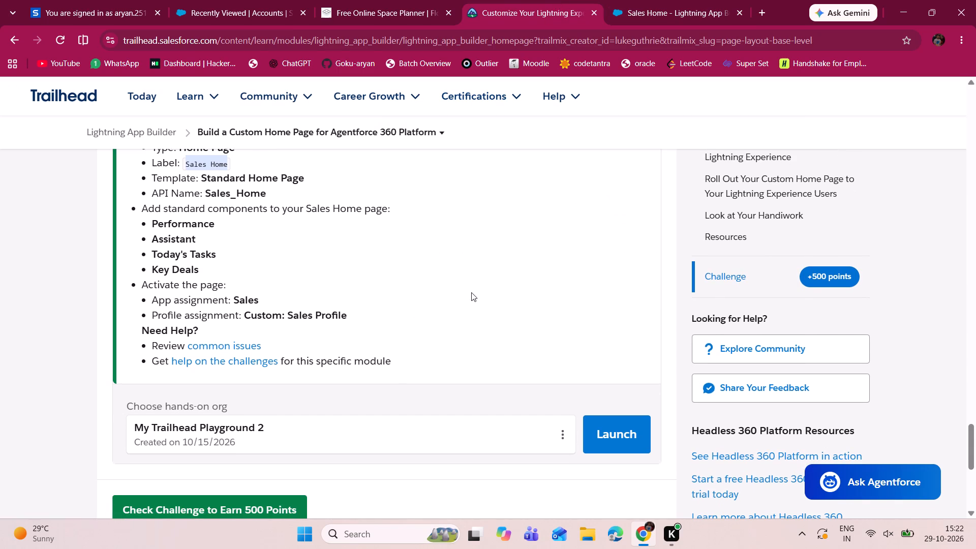
left_click(706, 0)
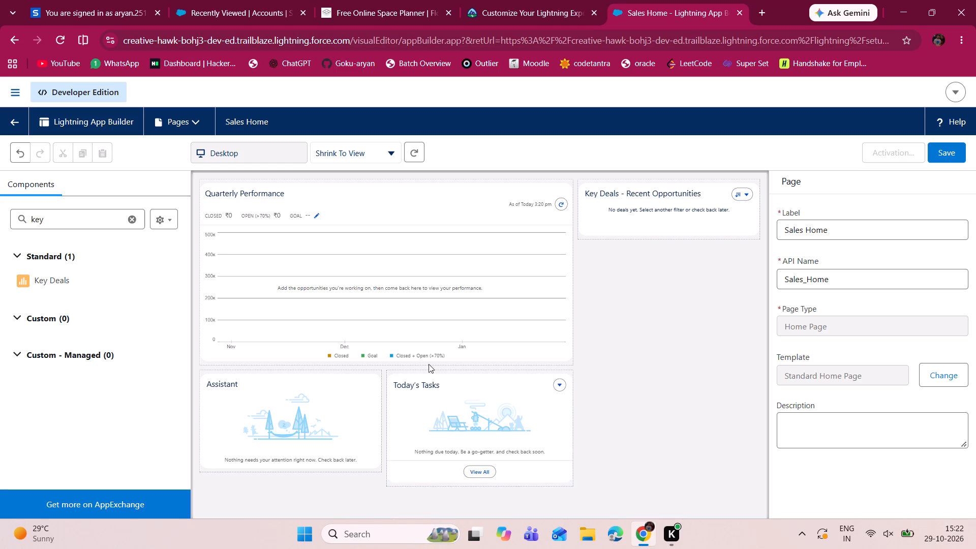
scroll(567, 434, "down", 1)
scroll(613, 335, "up", 1)
left_click(549, 0)
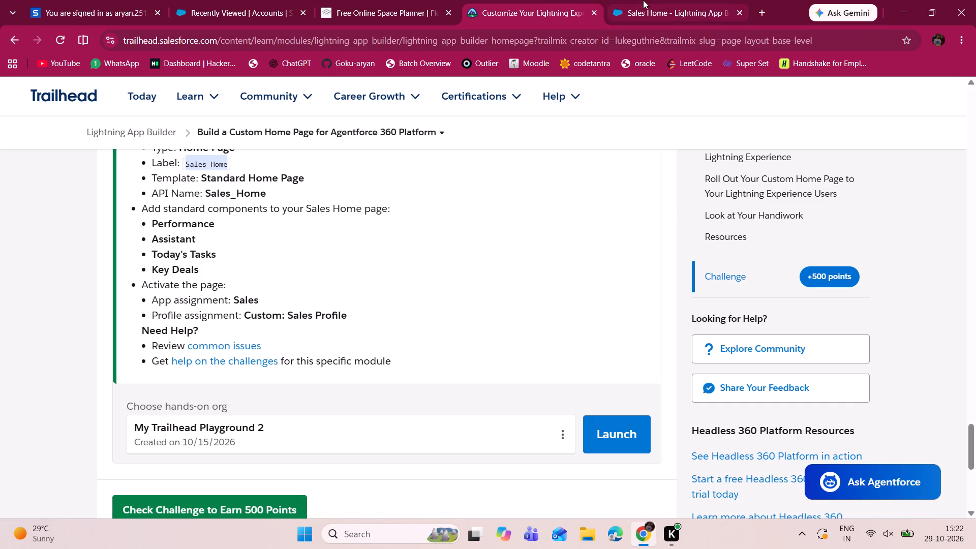
left_click(670, 0)
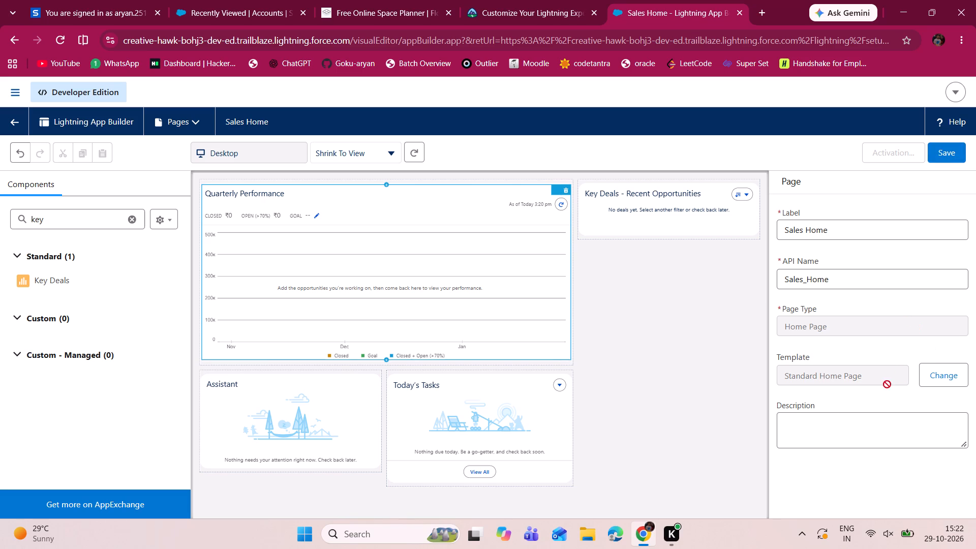
scroll(669, 354, "down", 3)
scroll(669, 354, "up", 4)
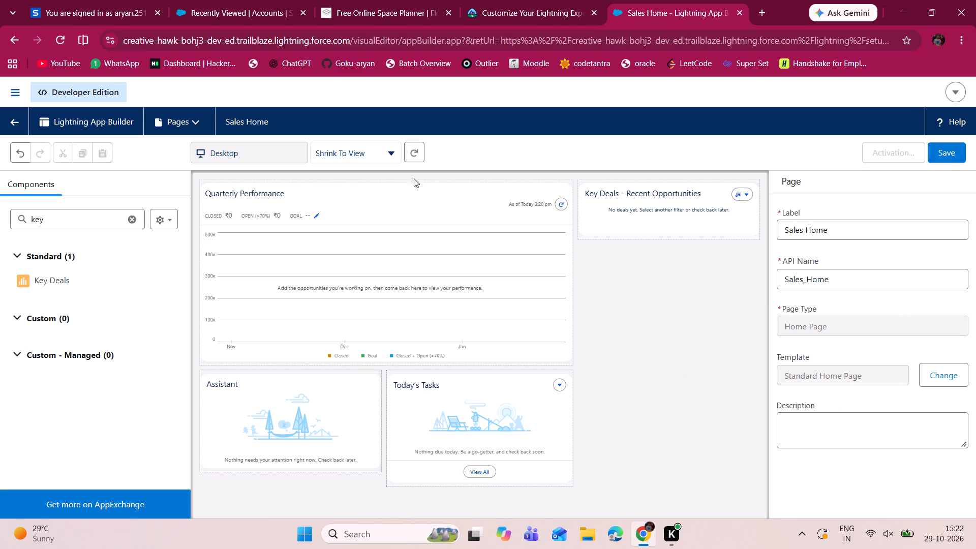
Save the Sales Home page with its four standard components.
left_click(382, 147)
left_click(382, 147)
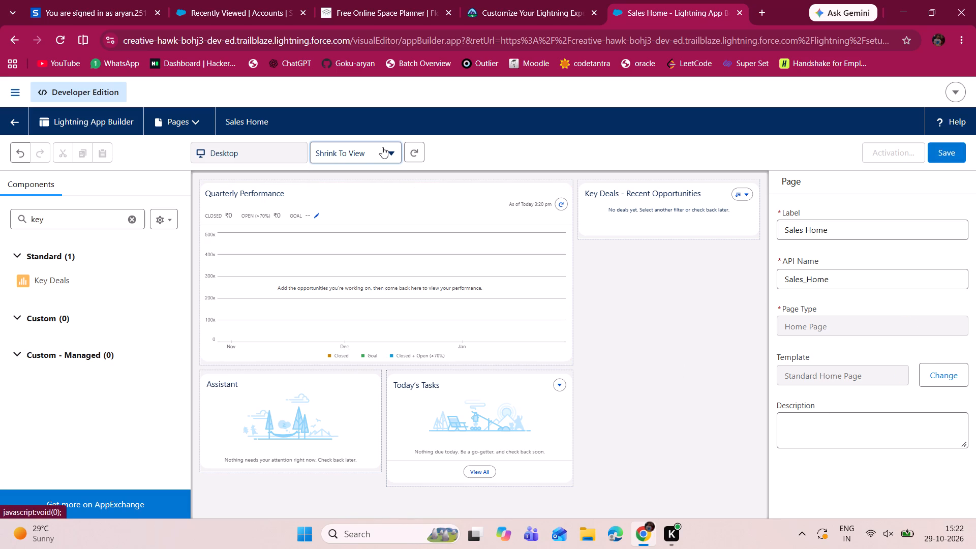
left_click(947, 150)
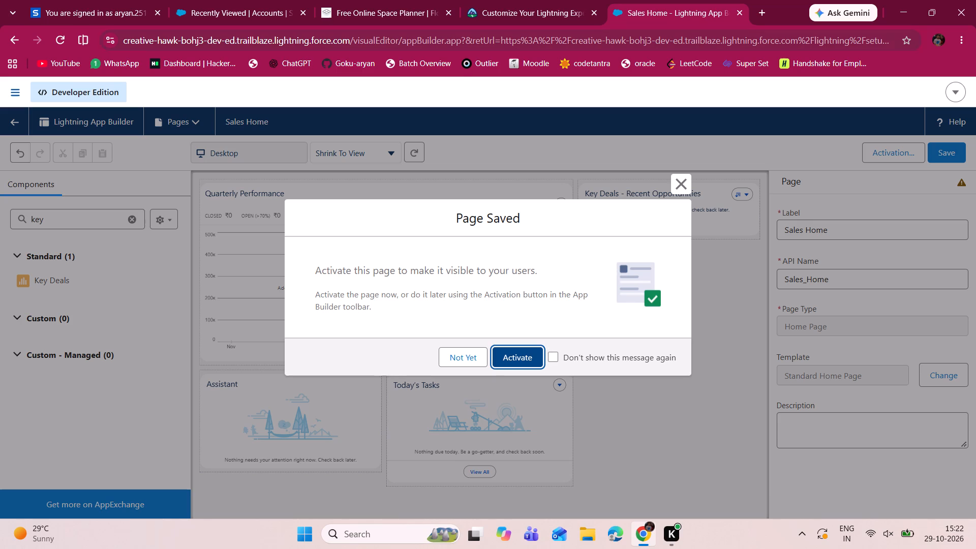
Review the Sales Home activation settings against the app and profile assignments required by the Trailhead challenge, closing them without assigning the page.
left_click(515, 0)
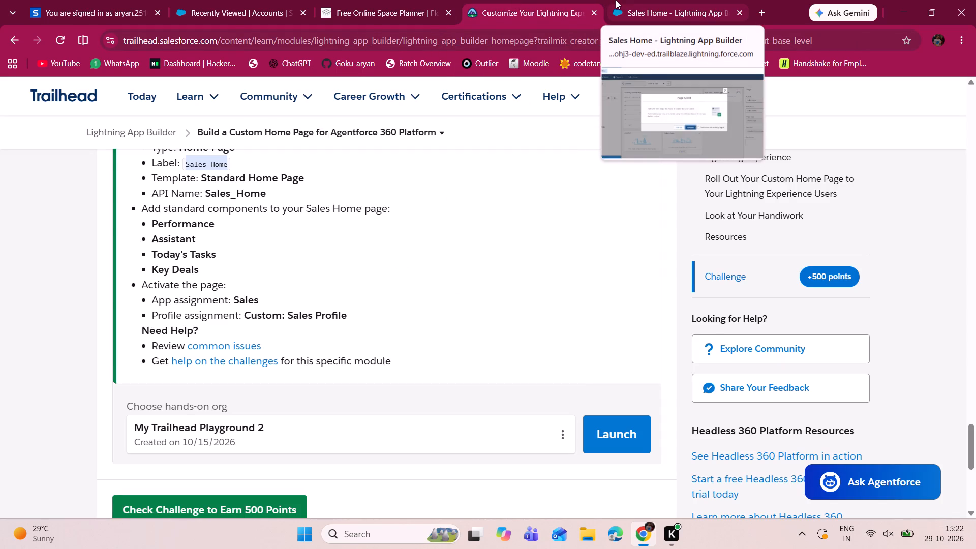
left_click(630, 0)
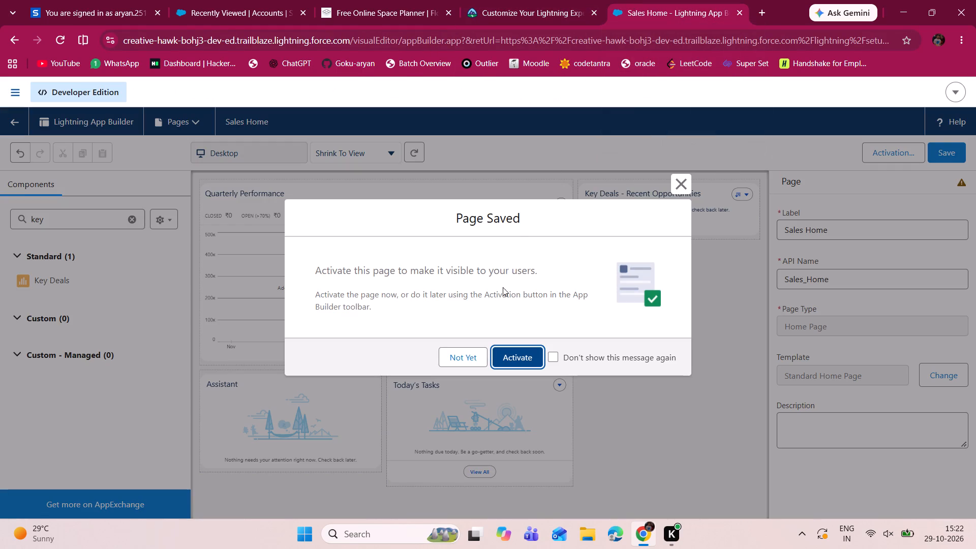
left_click(505, 359)
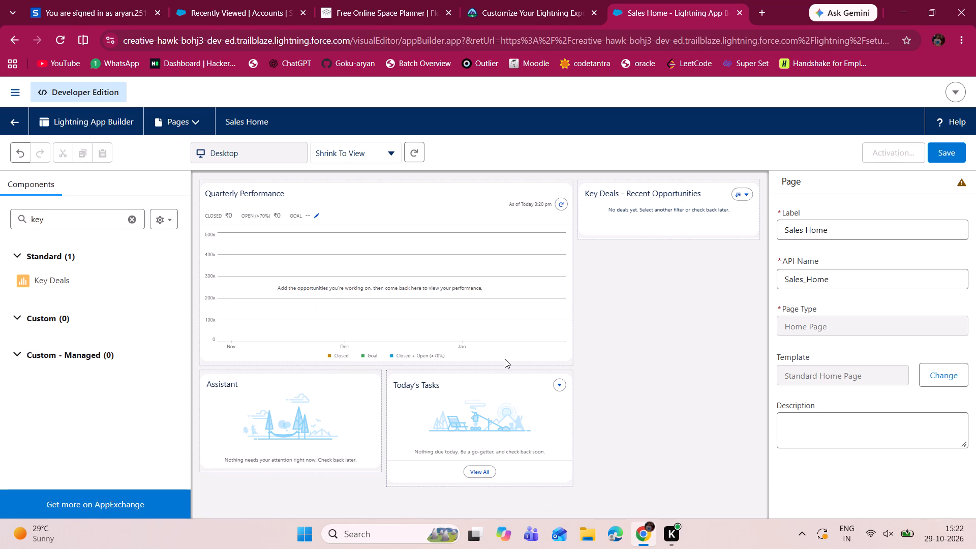
left_click(891, 148)
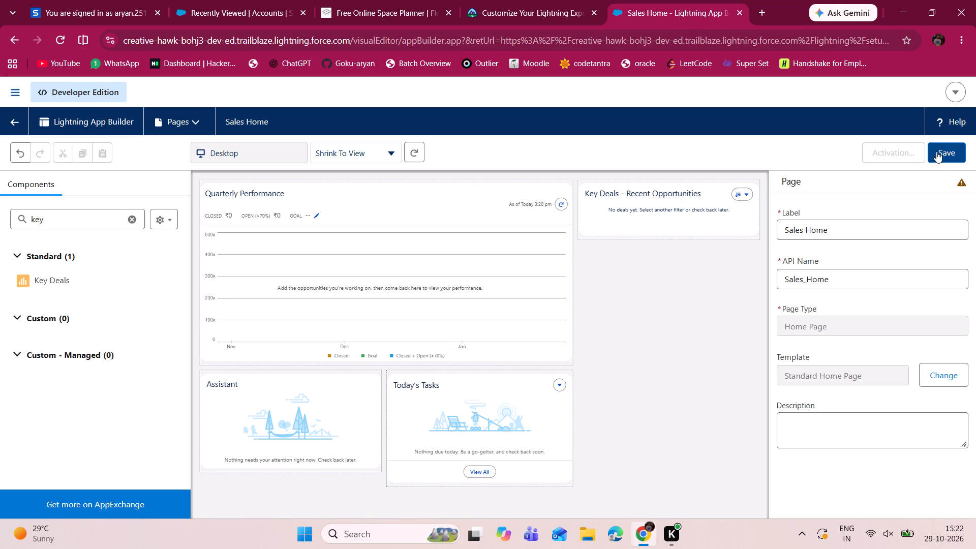
left_click(942, 155)
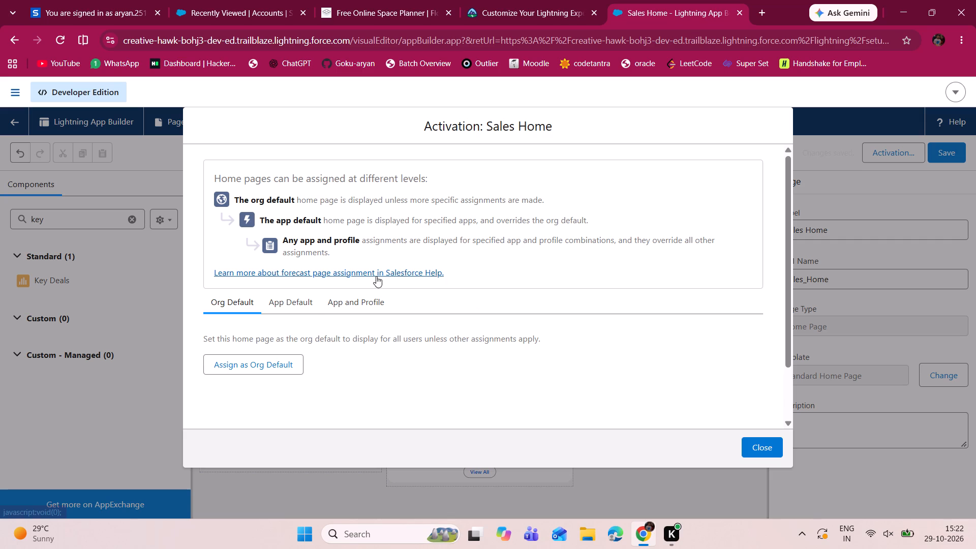
left_click(555, 0)
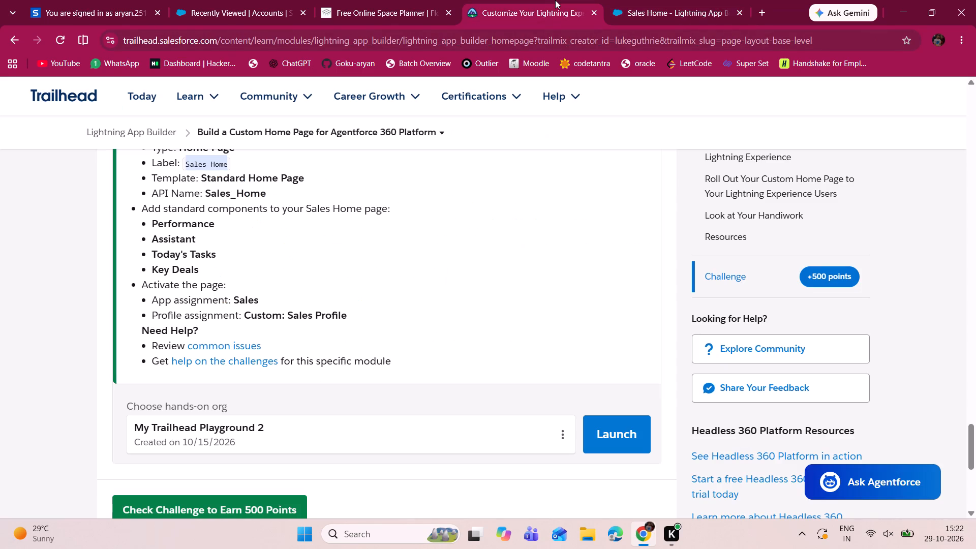
left_click(657, 0)
left_click(556, 0)
left_click(638, 0)
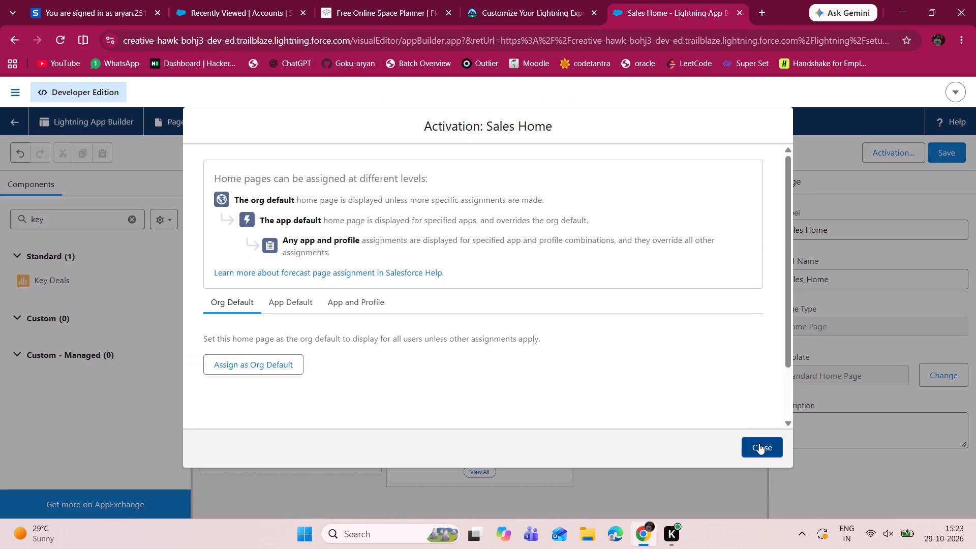
left_click(759, 443)
Submit the custom home page challenge in Trailhead for checking to earn 500 points and continue past the completion screen.
left_click(542, 4)
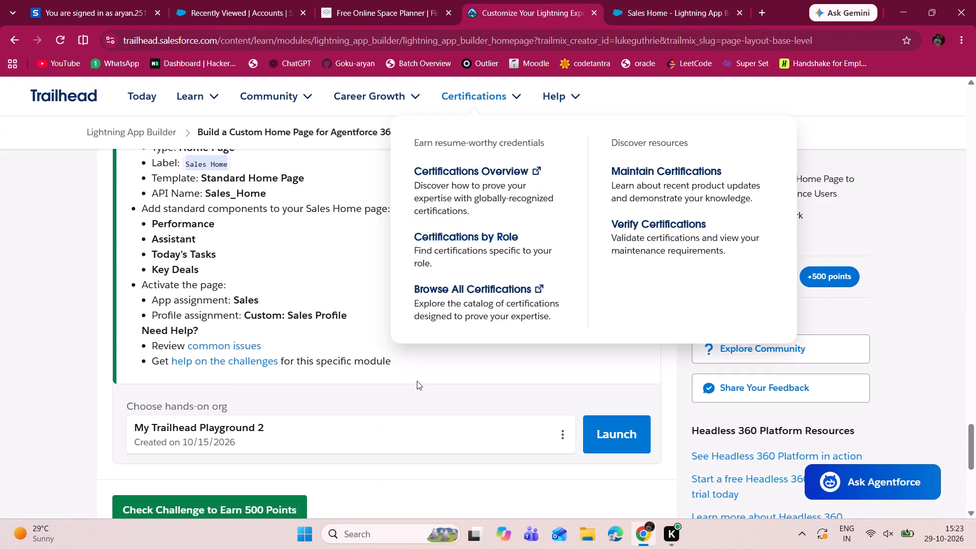
left_click(256, 507)
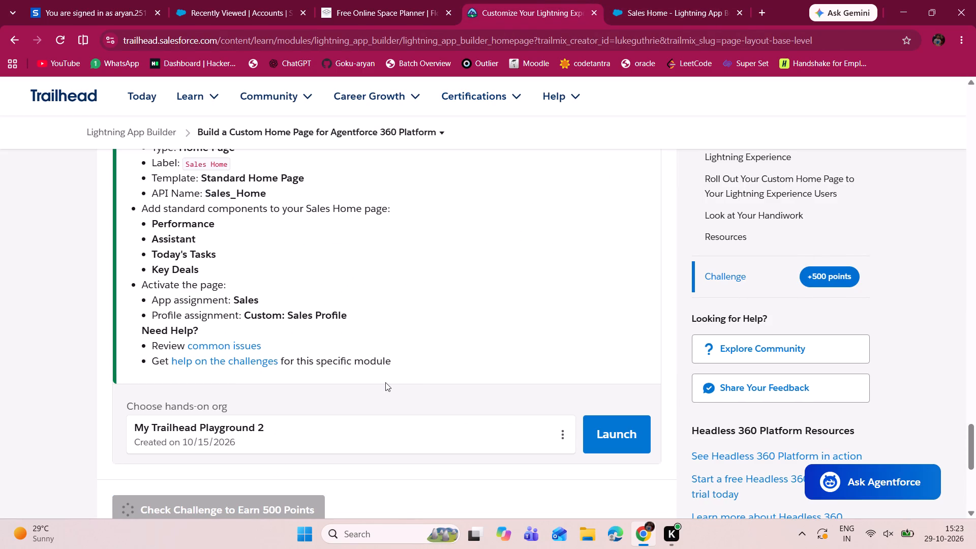
scroll(385, 382, "down", 1)
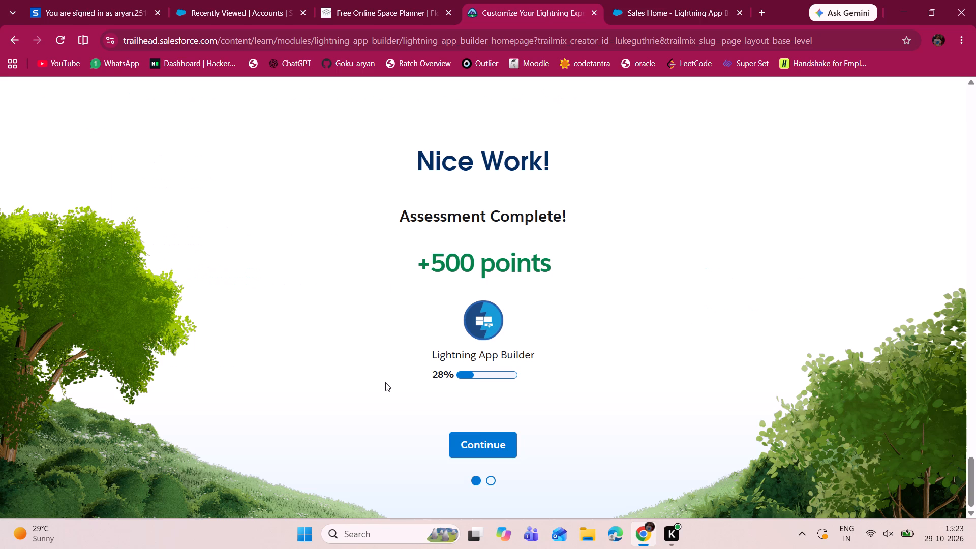
left_click(483, 452)
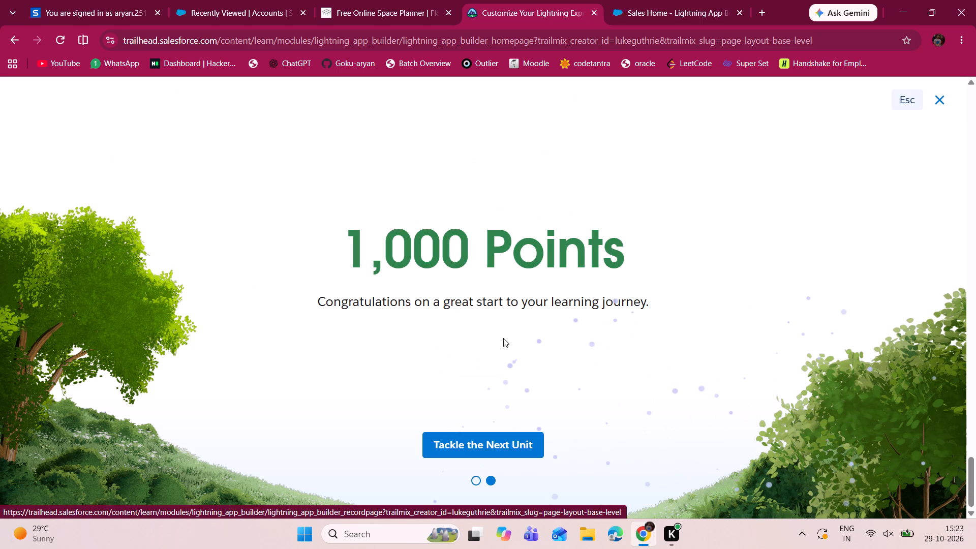
Proceed to the next unit, Build a Custom Record Page for Agentforce 360 Platform and Salesforce Mobile App.
scroll(503, 338, "down", 1)
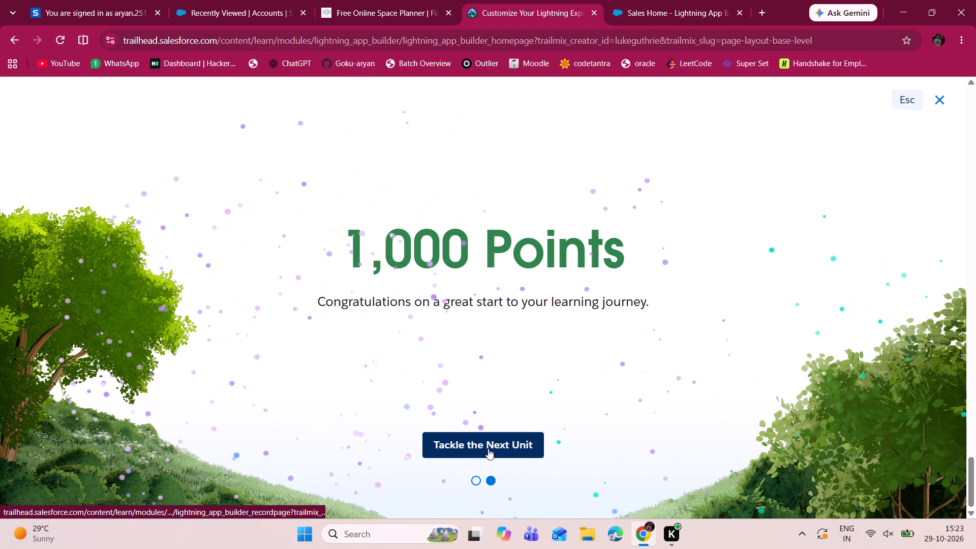
left_click(488, 448)
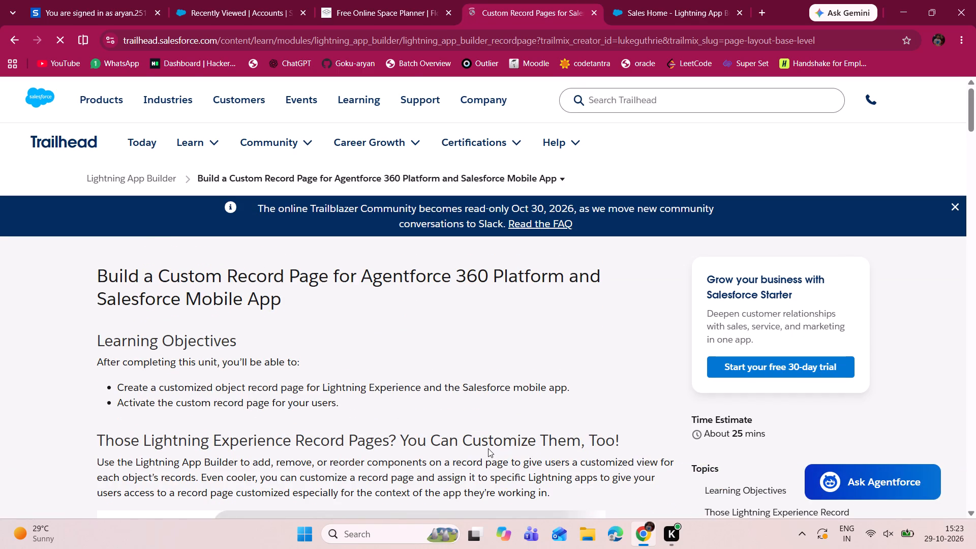
scroll(552, 410, "down", 1)
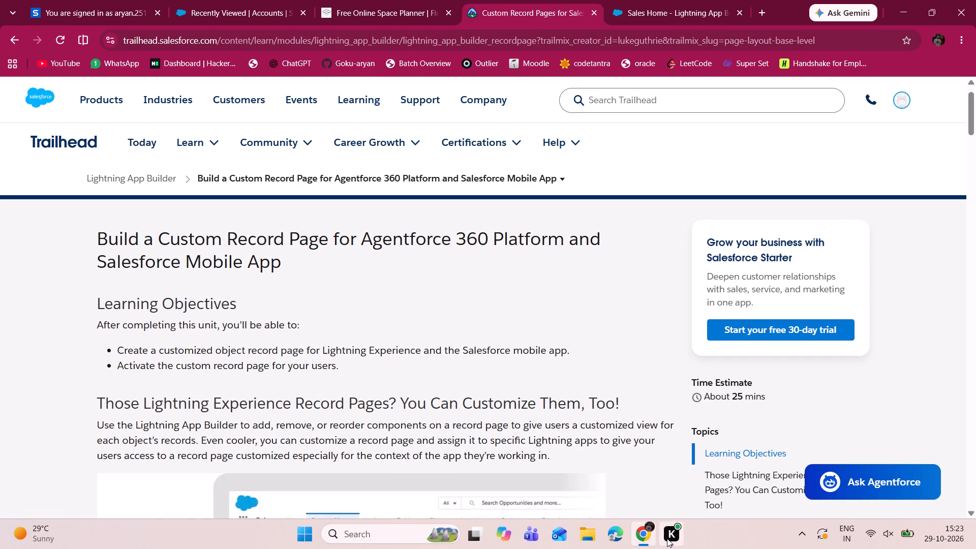